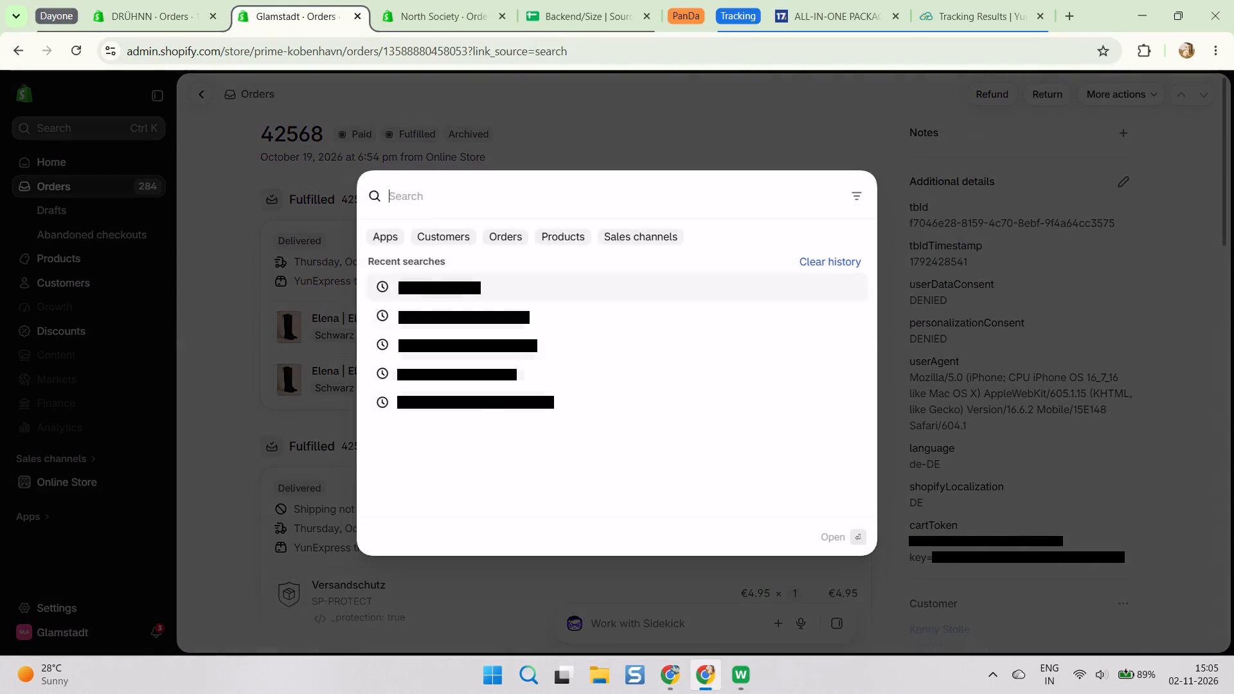
key(ctrl+v)
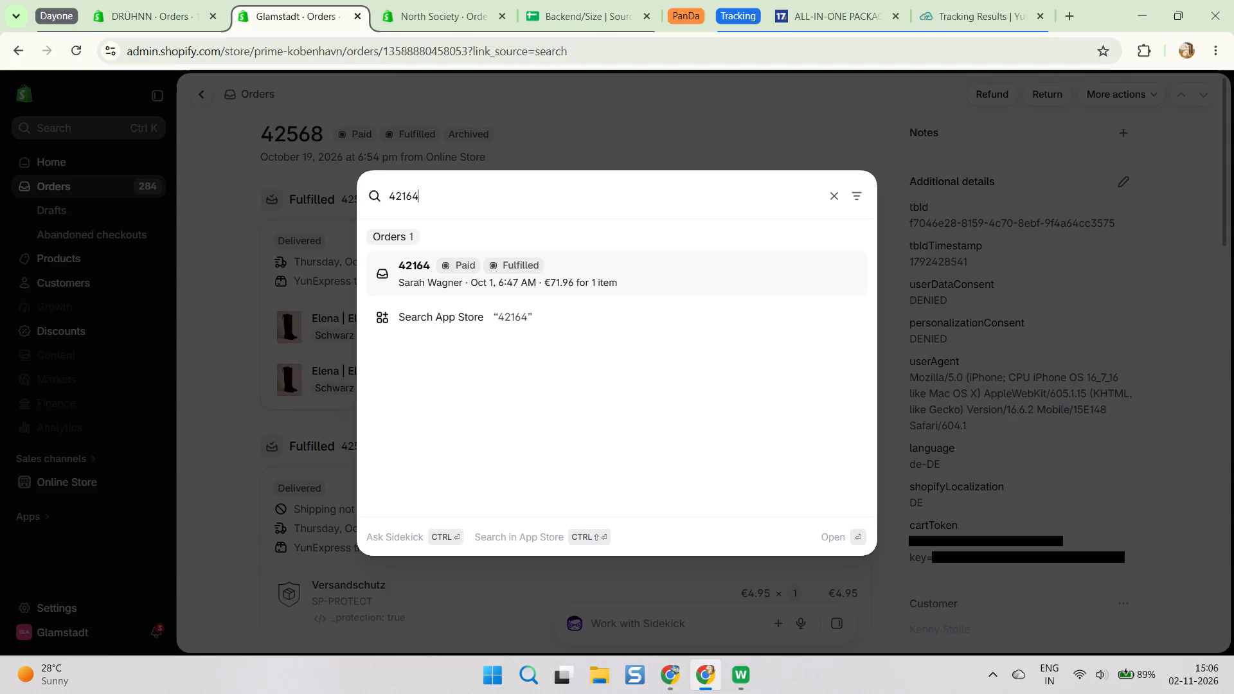
click(411, 261)
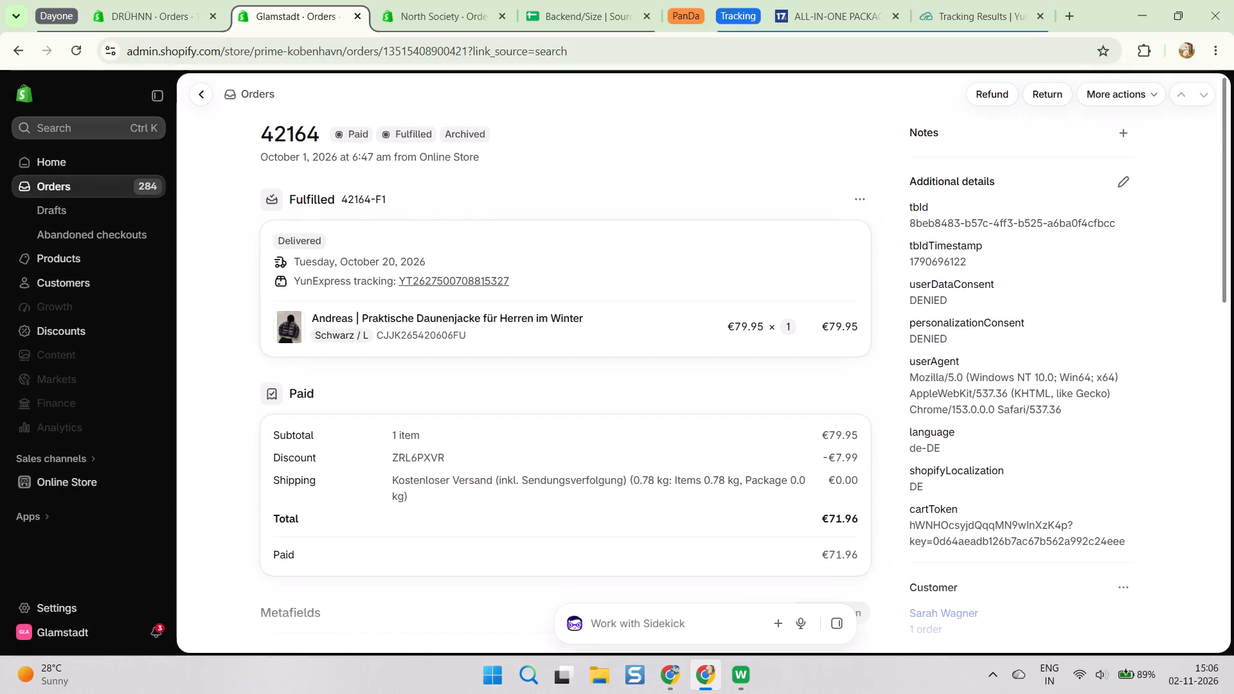
scroll(782, 282, down, 2)
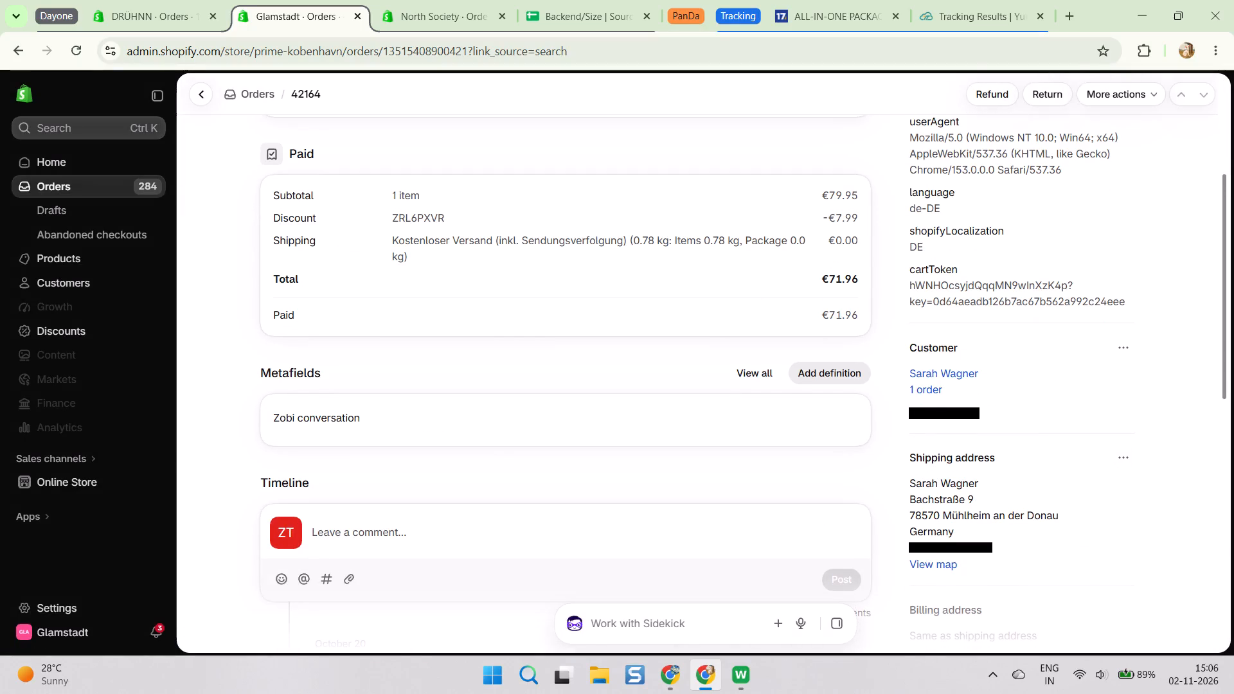
click(1127, 420)
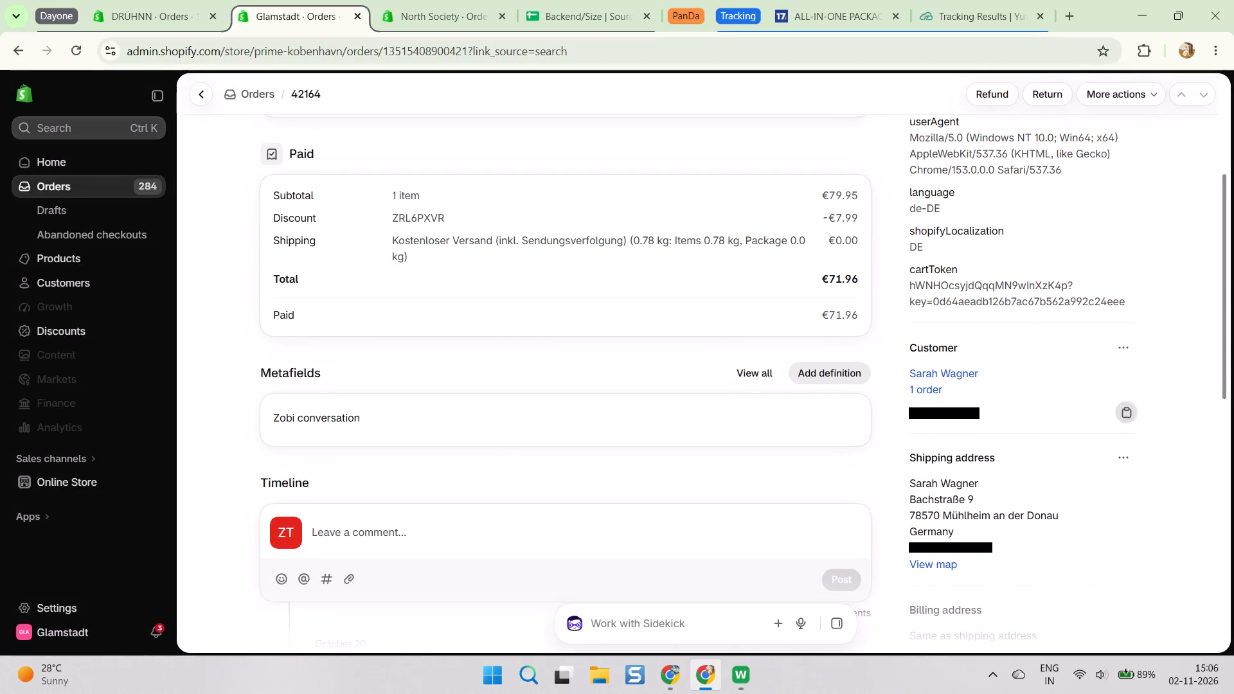
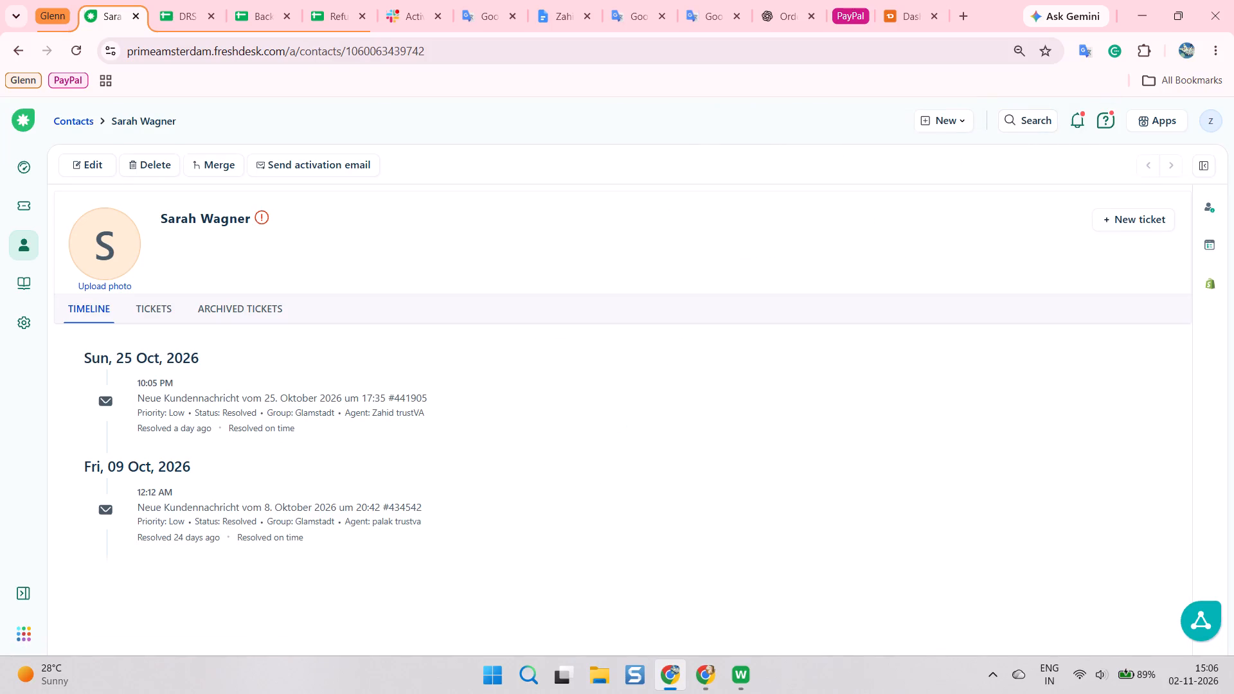
Open the customer's 25 October ticket #441905 and read through its conversation, including the two collapsed messages.
click(200, 395)
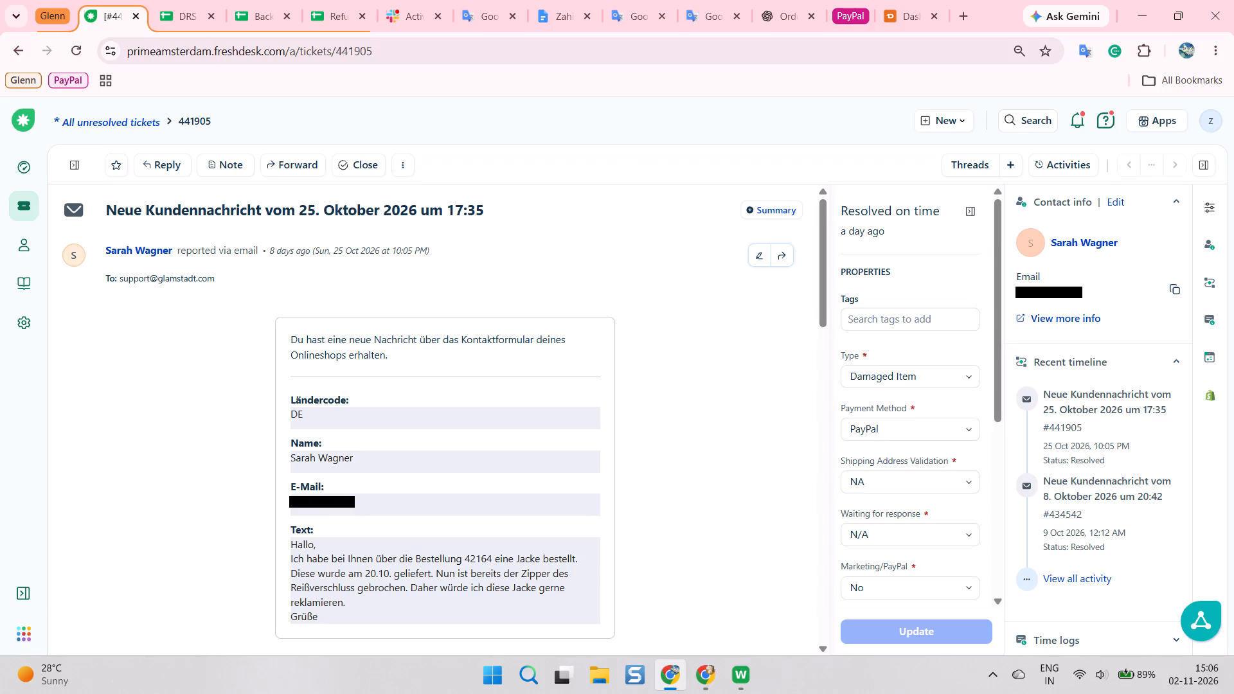
scroll(457, 391, down, 5)
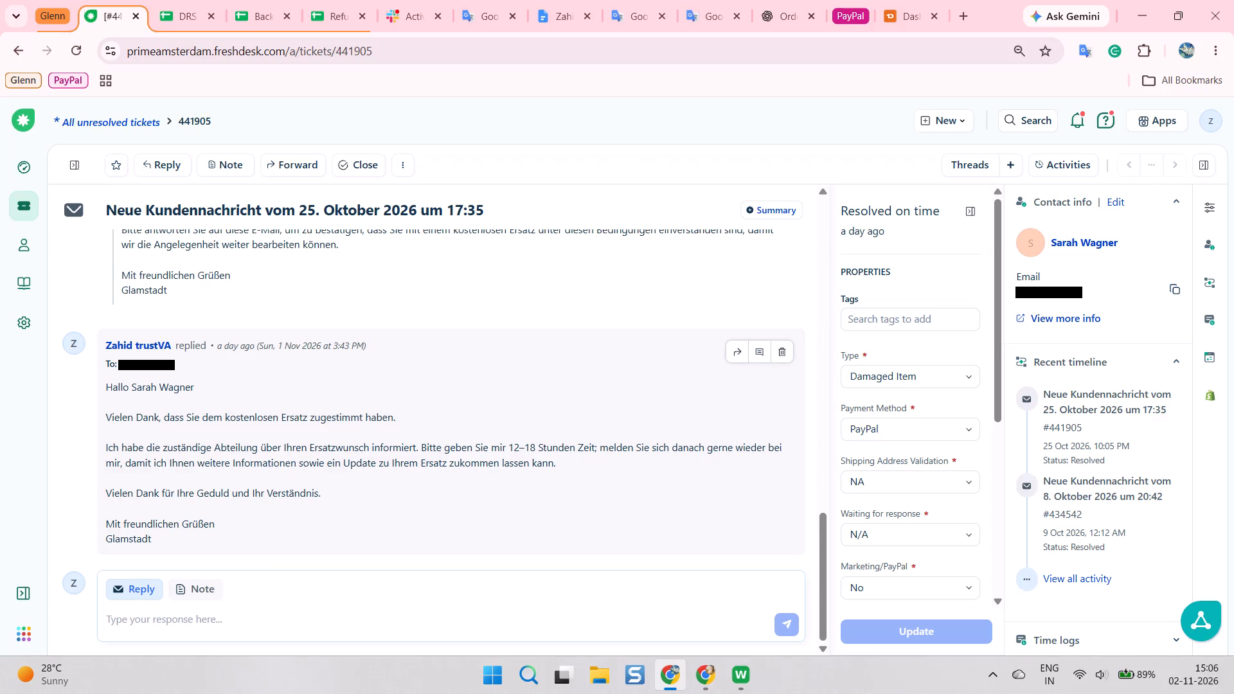
scroll(457, 391, up, 6)
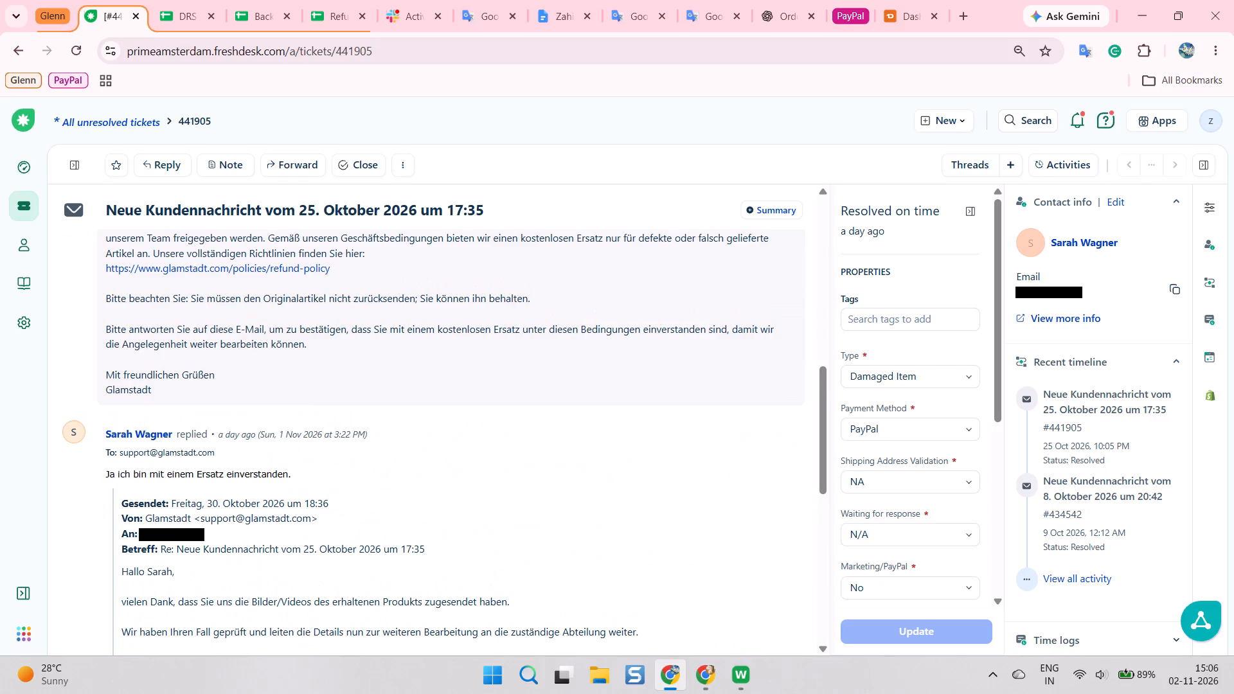
scroll(457, 391, up, 3)
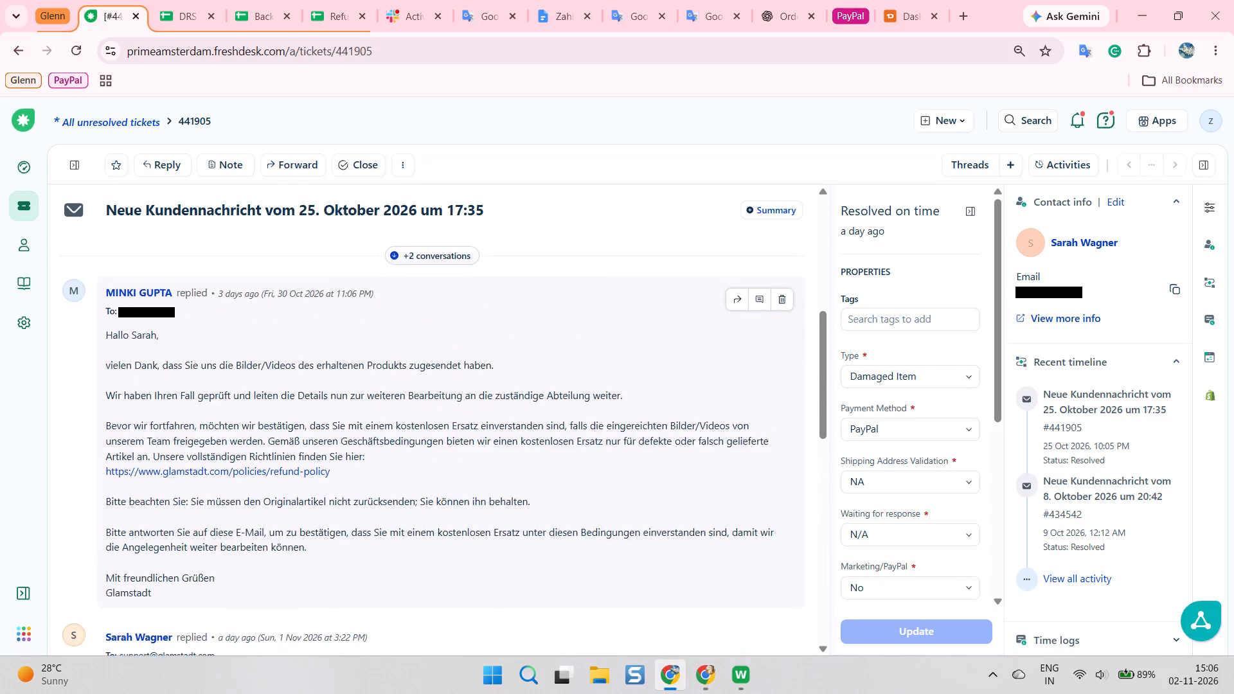
scroll(457, 391, up, 1)
click(428, 359)
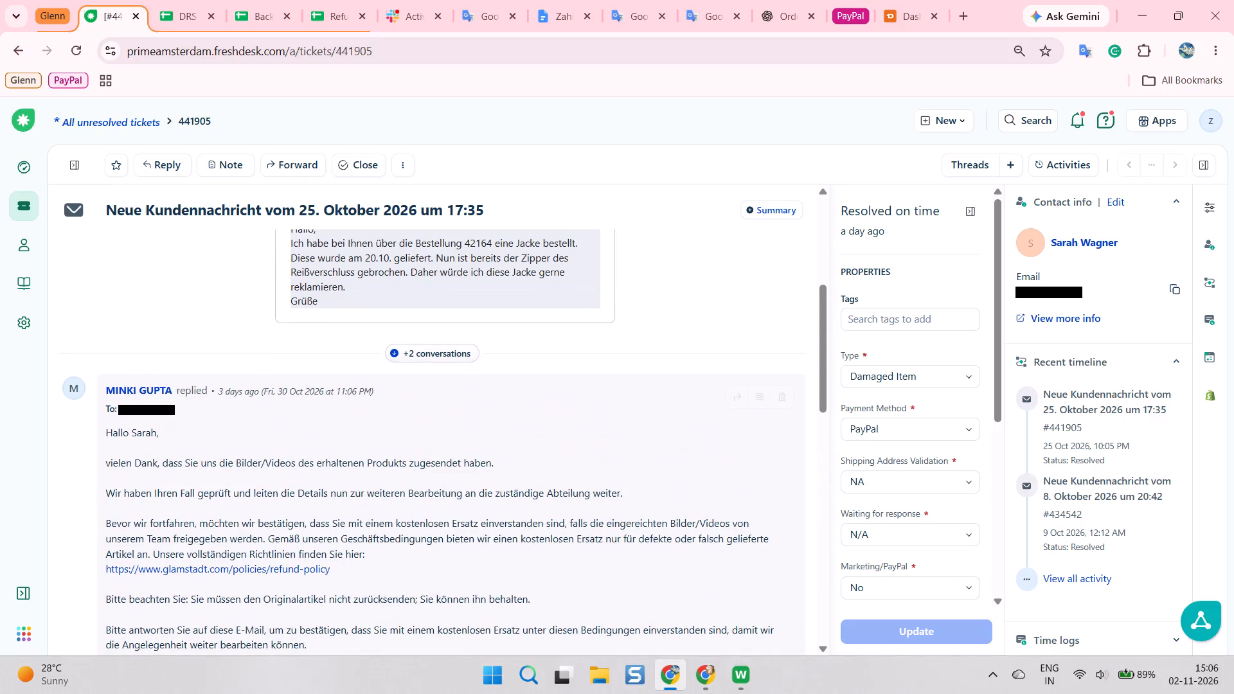
scroll(428, 359, up, 2)
scroll(428, 359, down, 8)
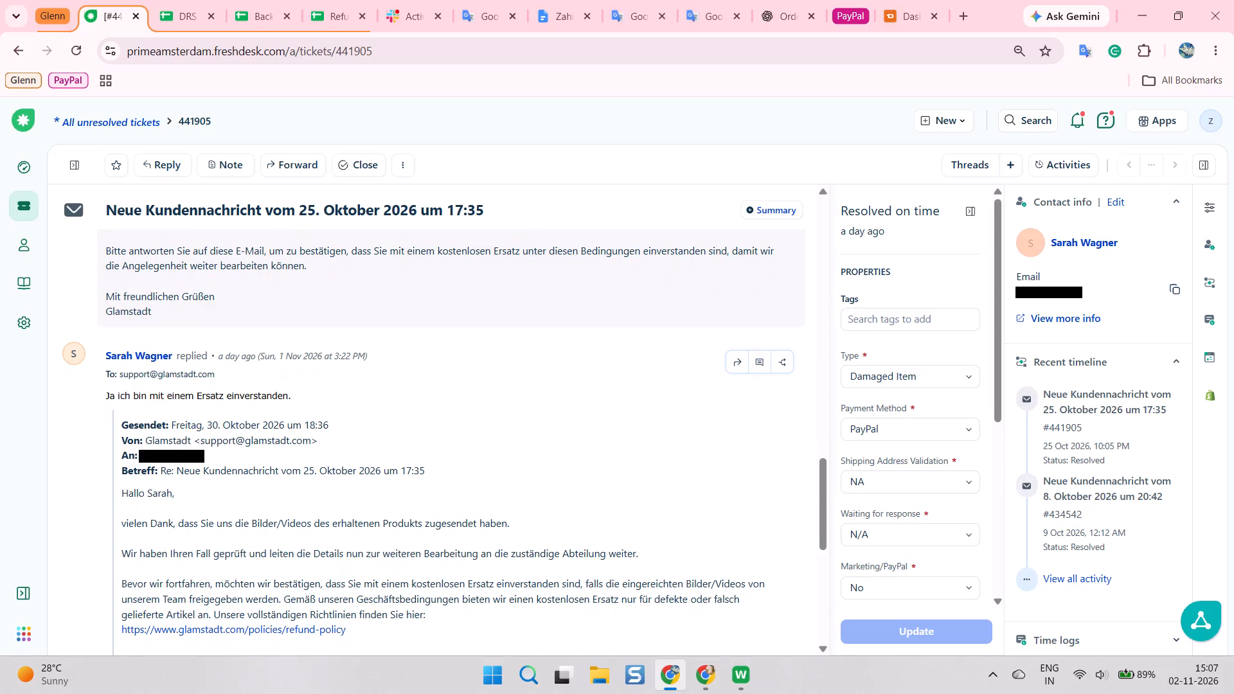
scroll(428, 359, up, 2)
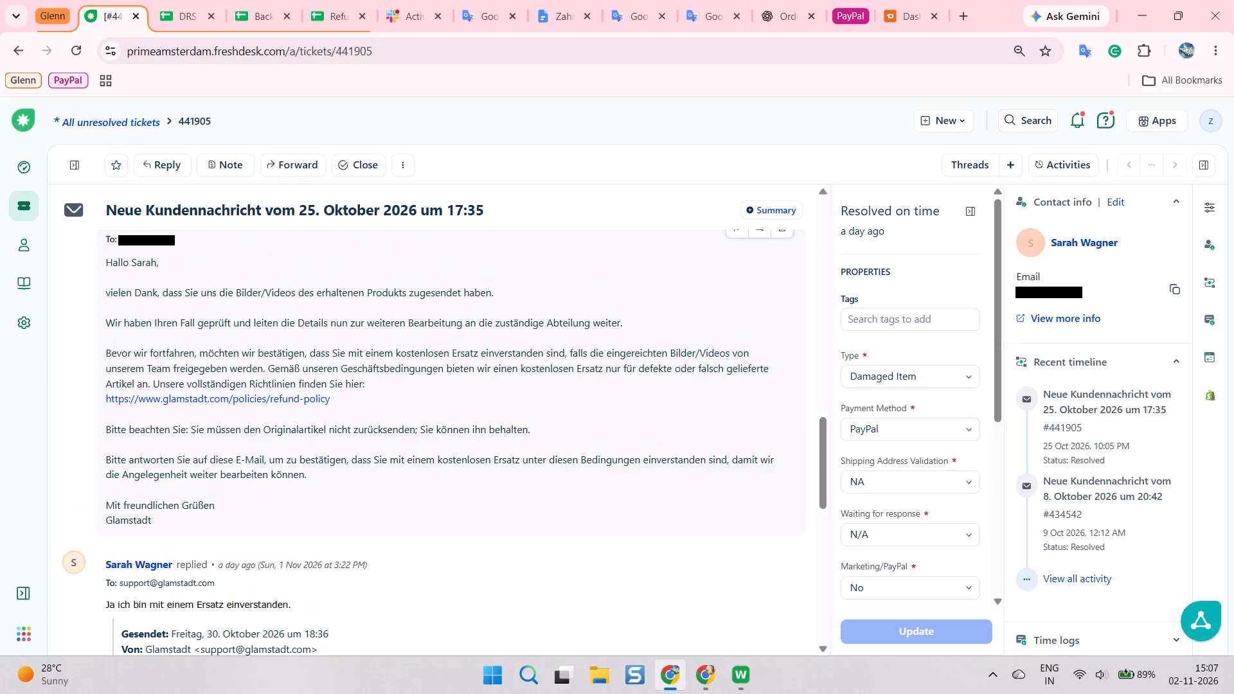
scroll(428, 359, up, 1)
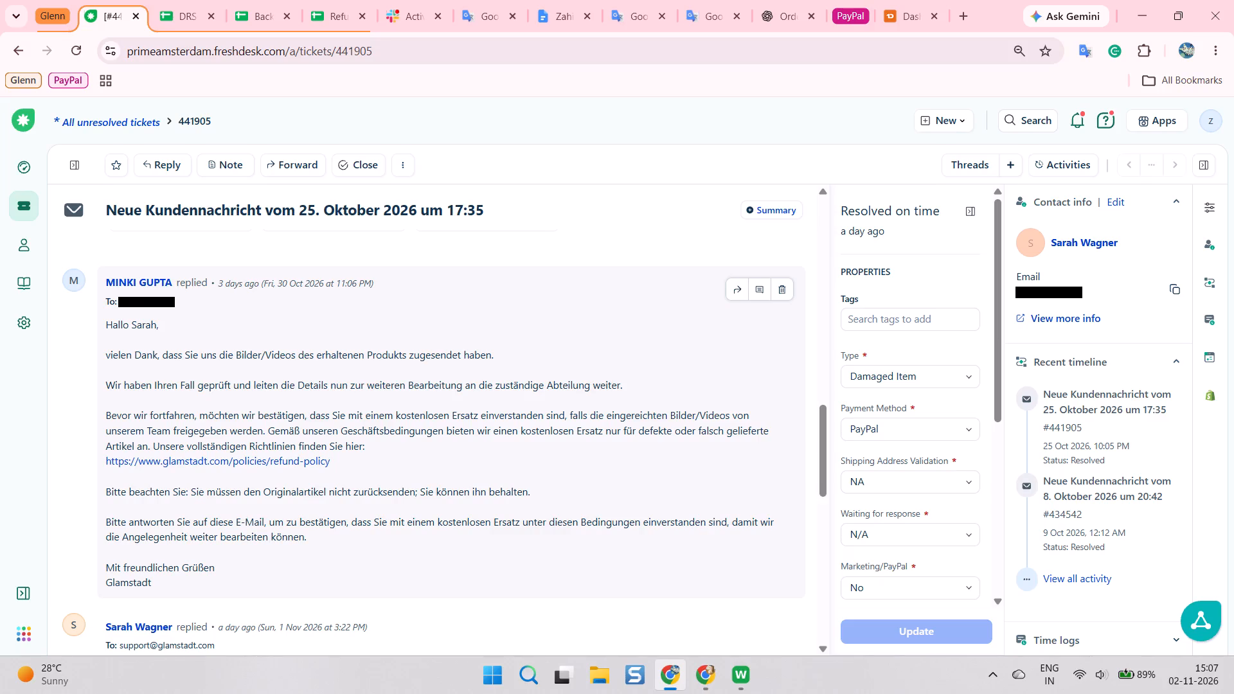
scroll(427, 483, down, 7)
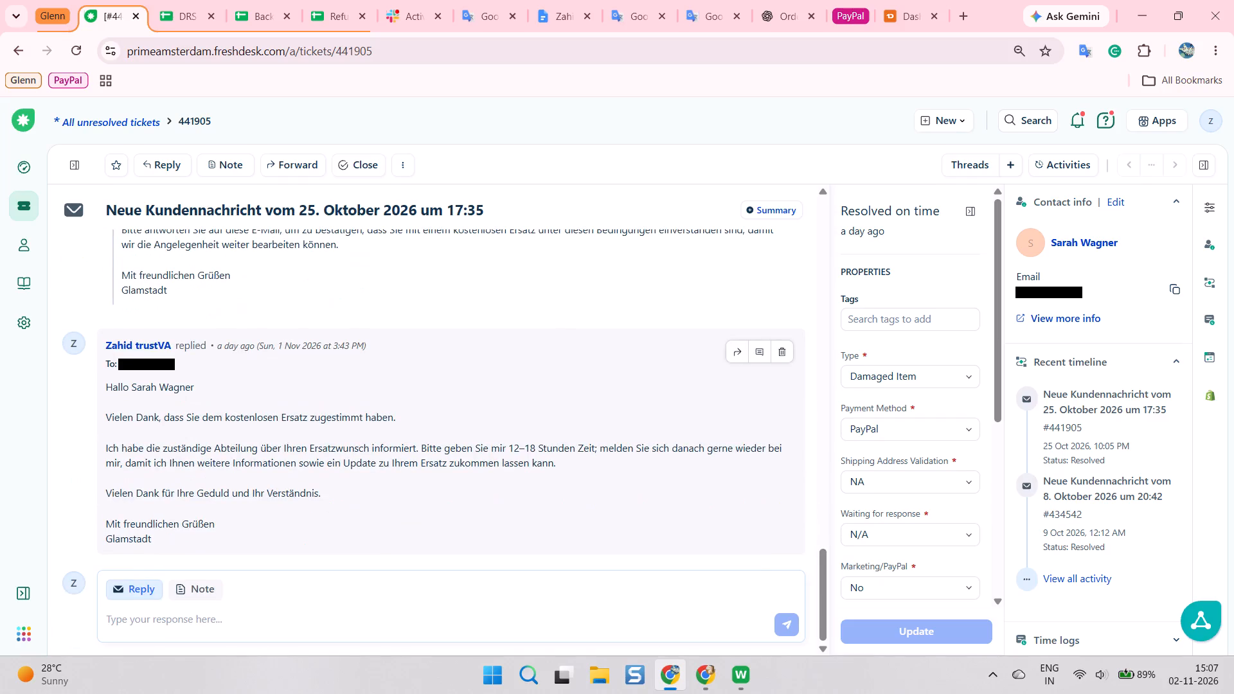
scroll(427, 483, up, 1)
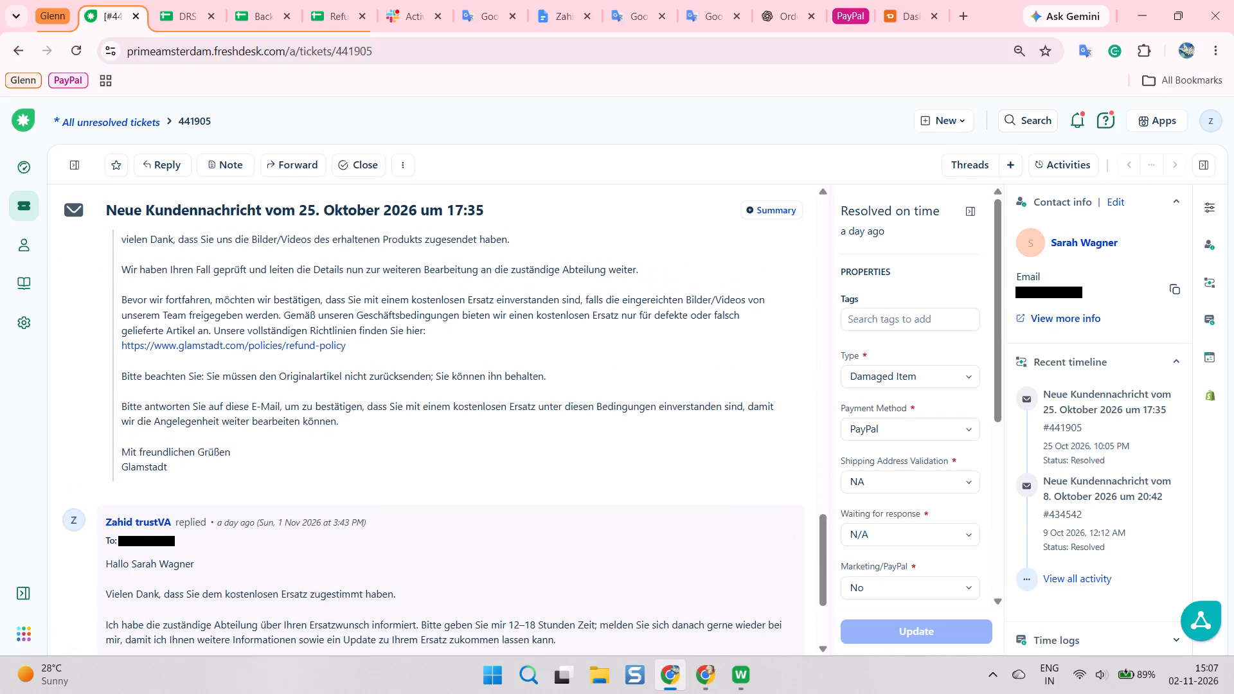
scroll(457, 292, up, 2)
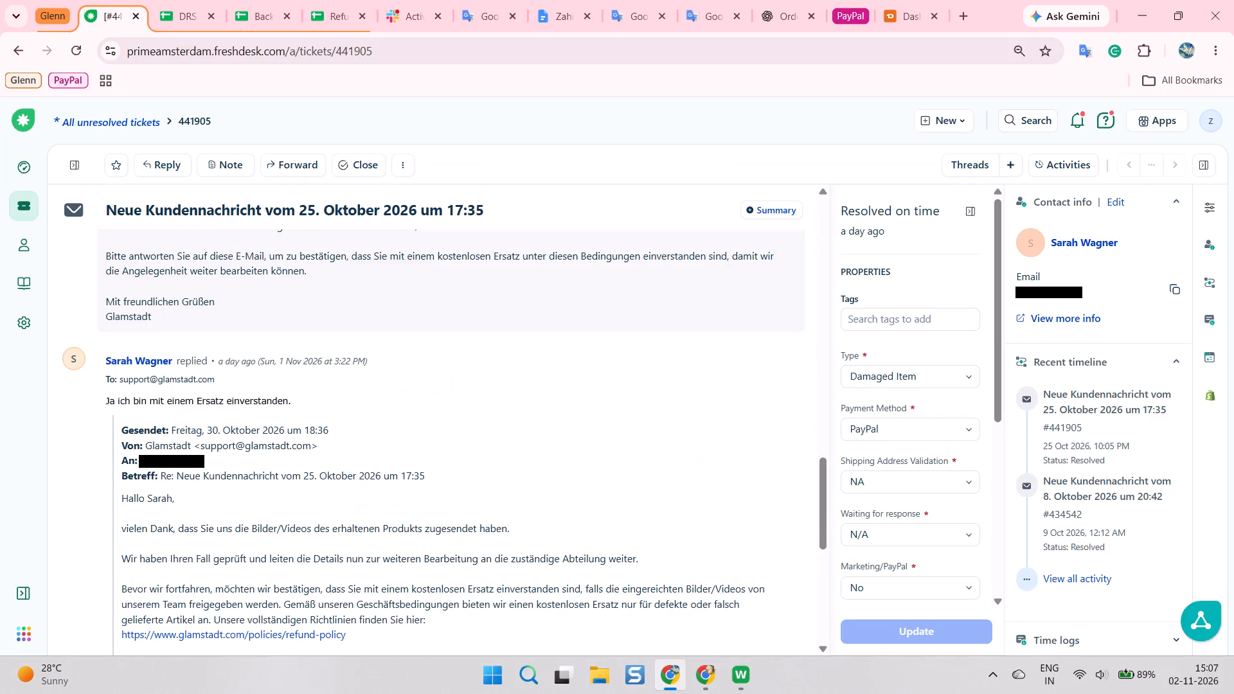
right_click(496, 285)
click(591, 573)
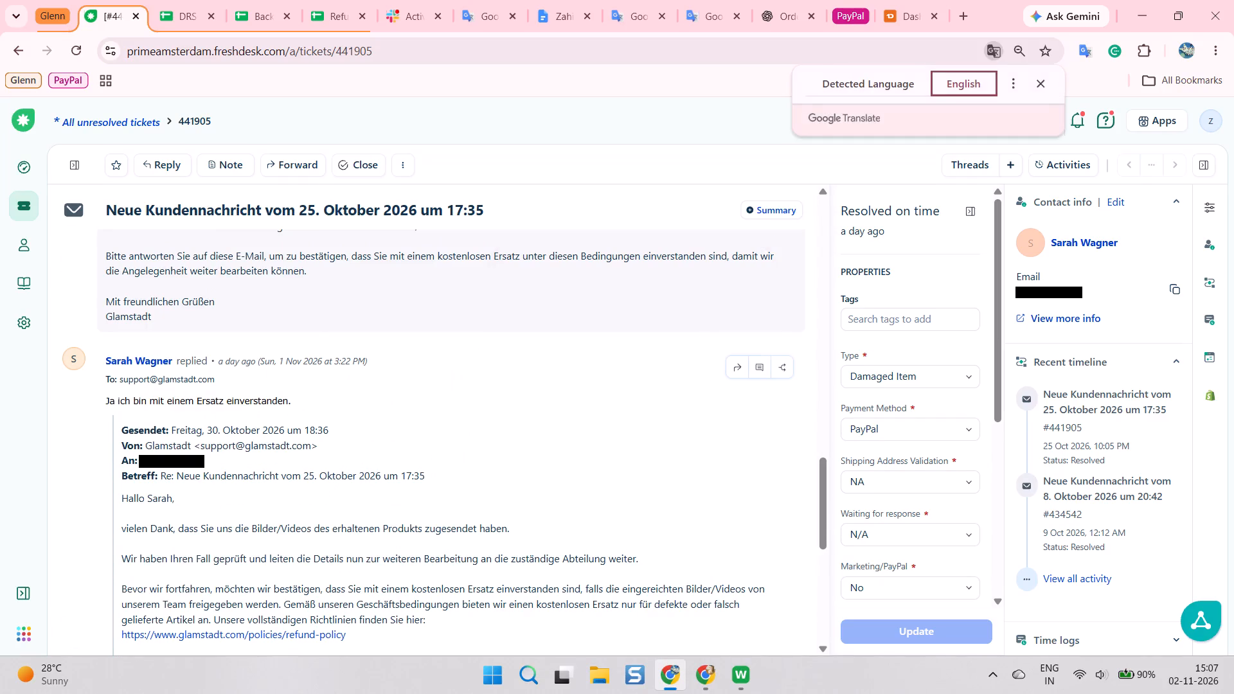
scroll(482, 459, up, 2)
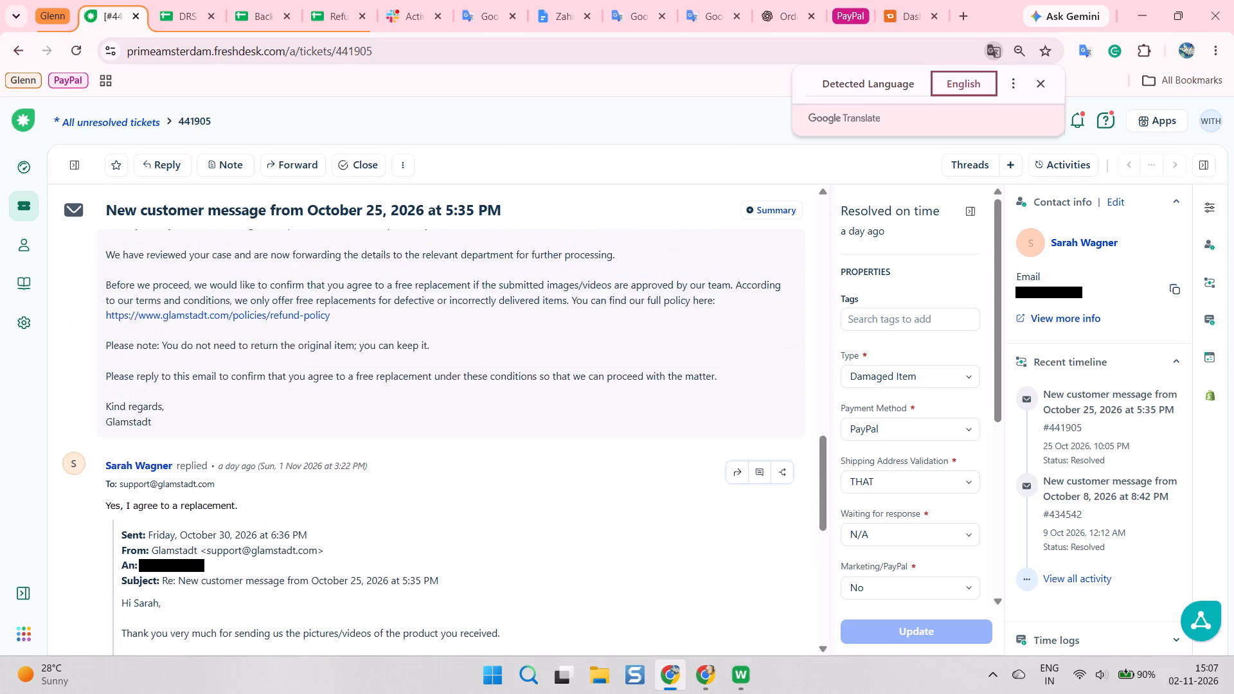
scroll(482, 459, up, 7)
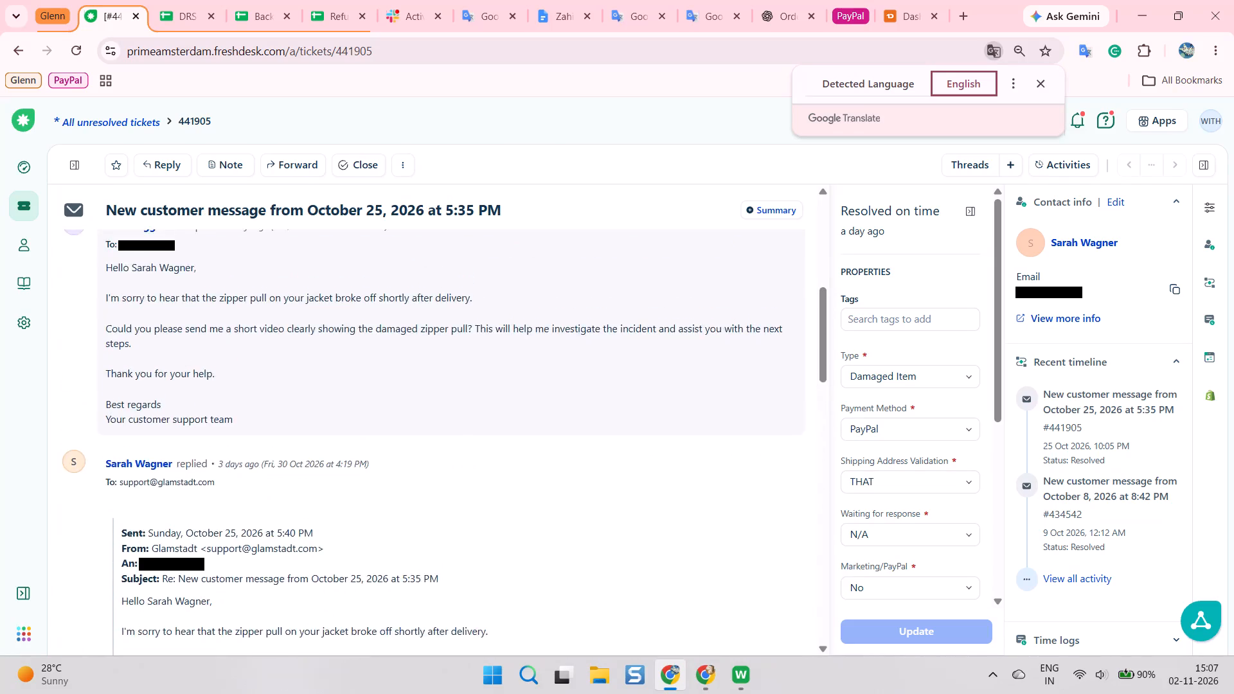
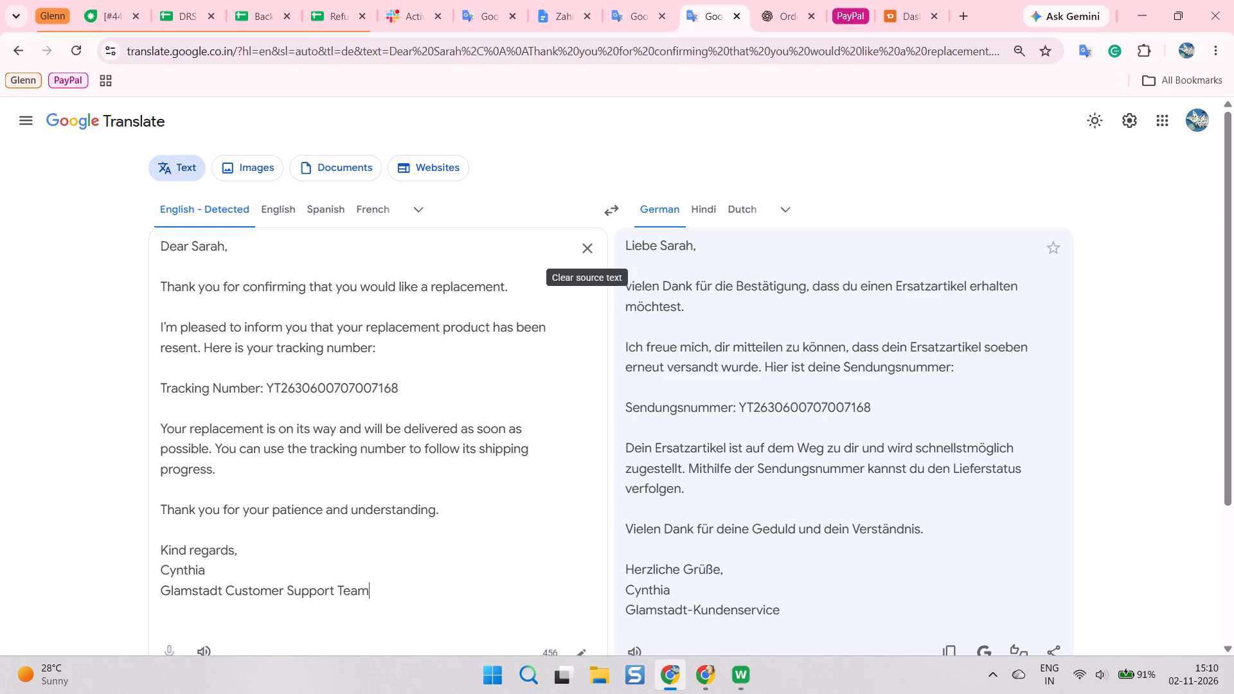
Remove the "Cynthia" line from the signature in the source text and copy the updated German translation.
scroll(627, 429, down, 2)
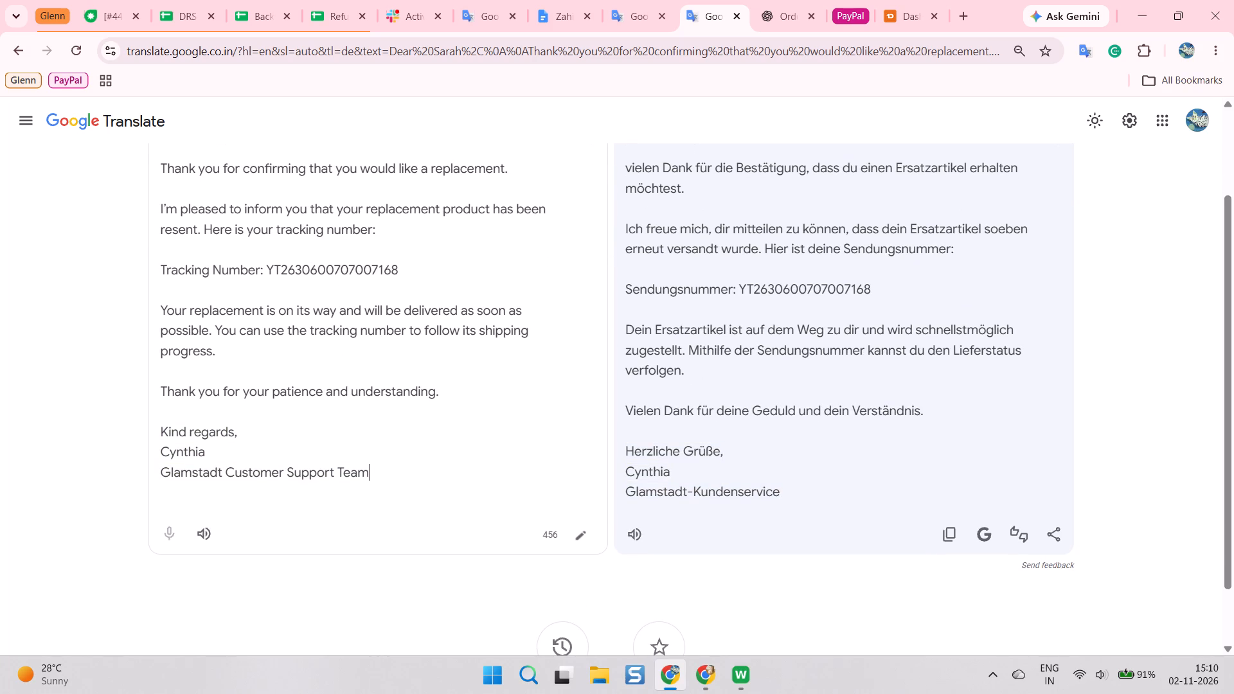
triple_click(242, 448)
key(BackSpace)
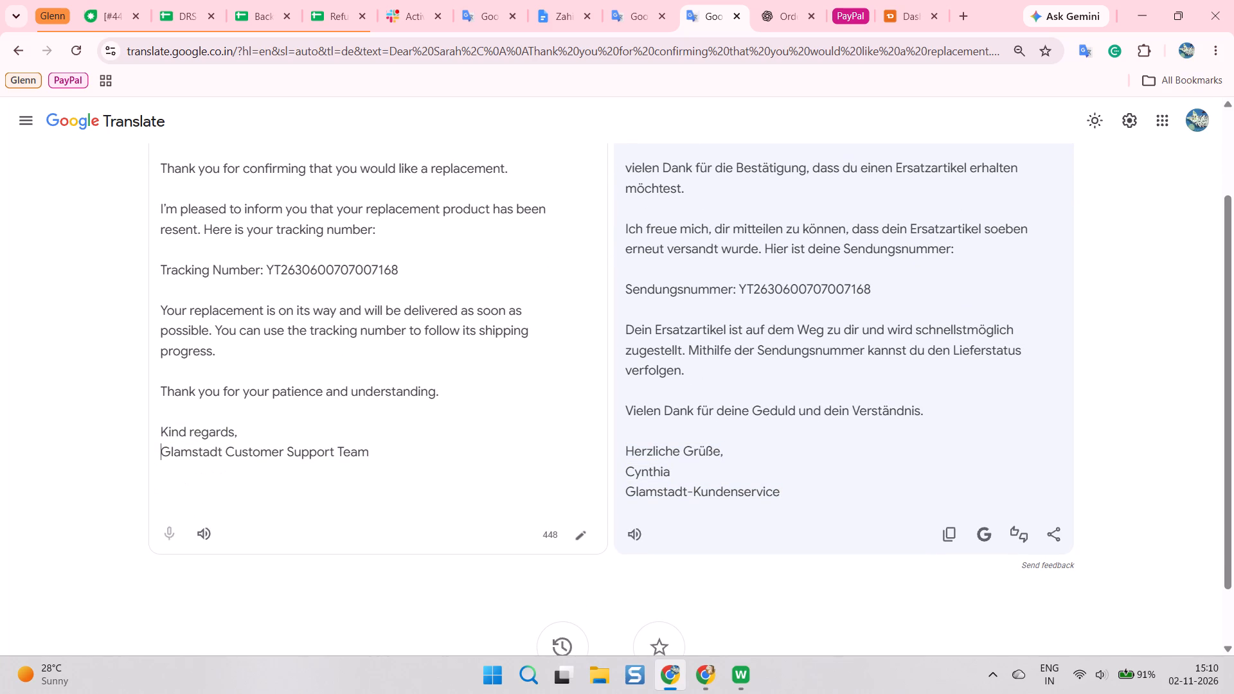
click(947, 520)
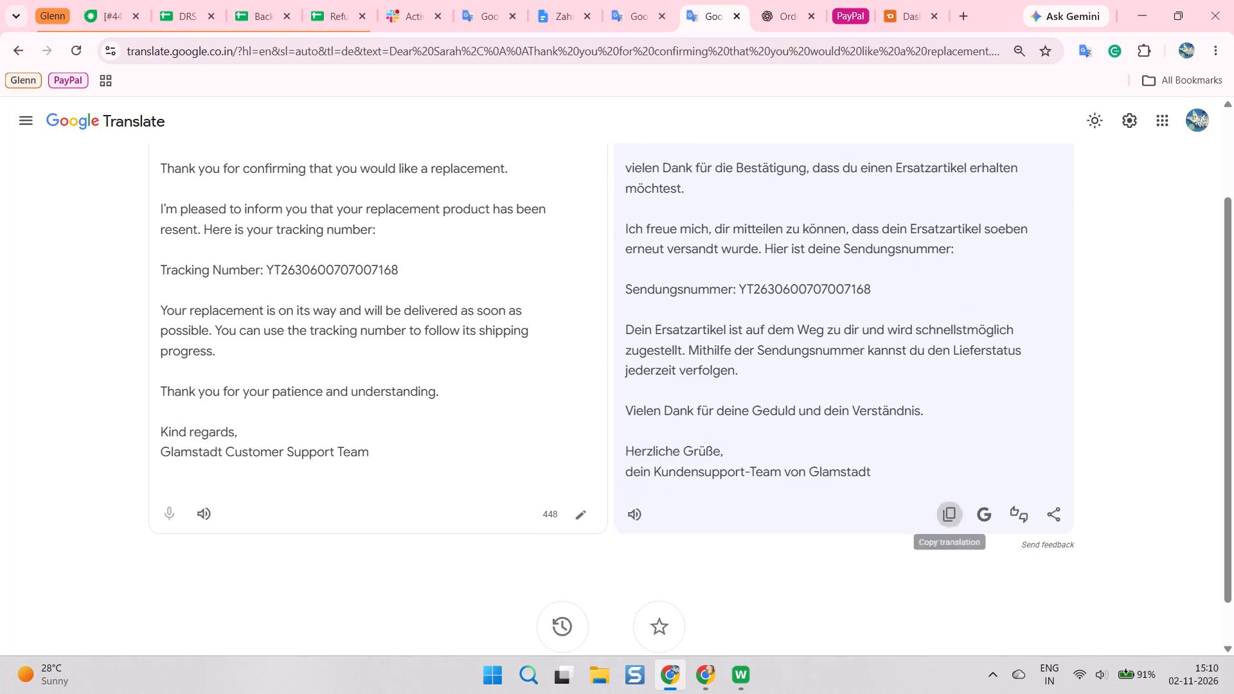
Switch to Freshdesk ticket 441905 and revert the page from English to its original language.
click(98, 1)
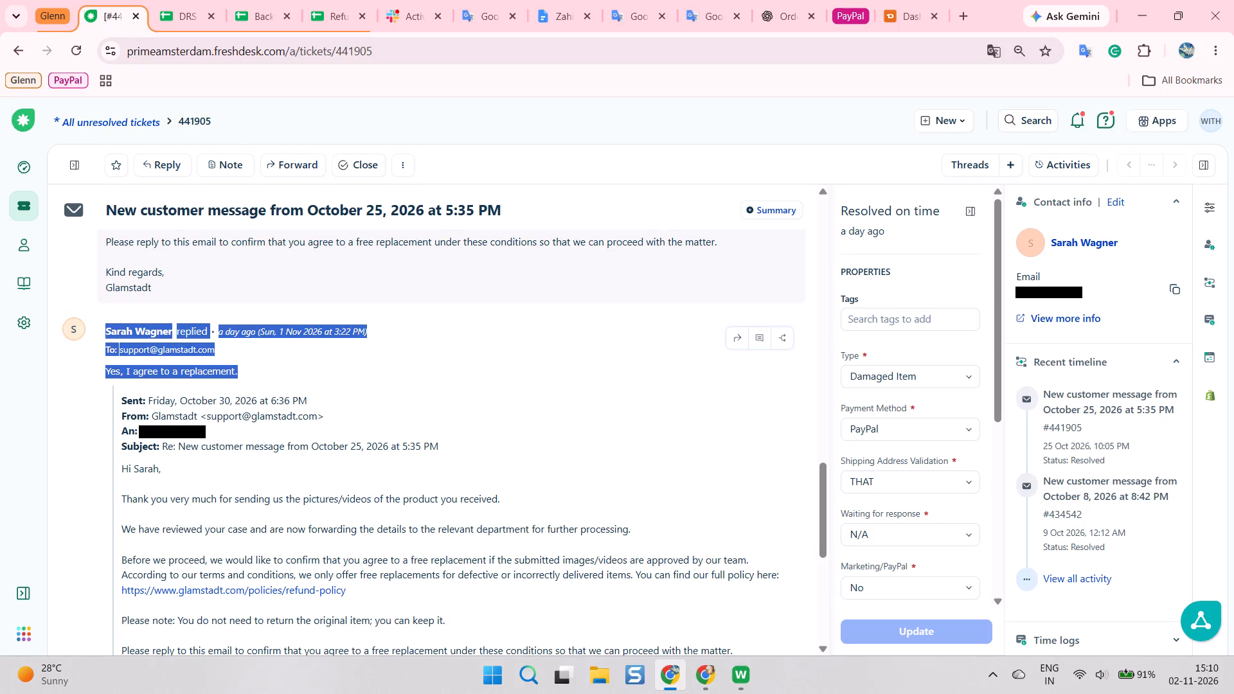
click(515, 337)
right_click(515, 337)
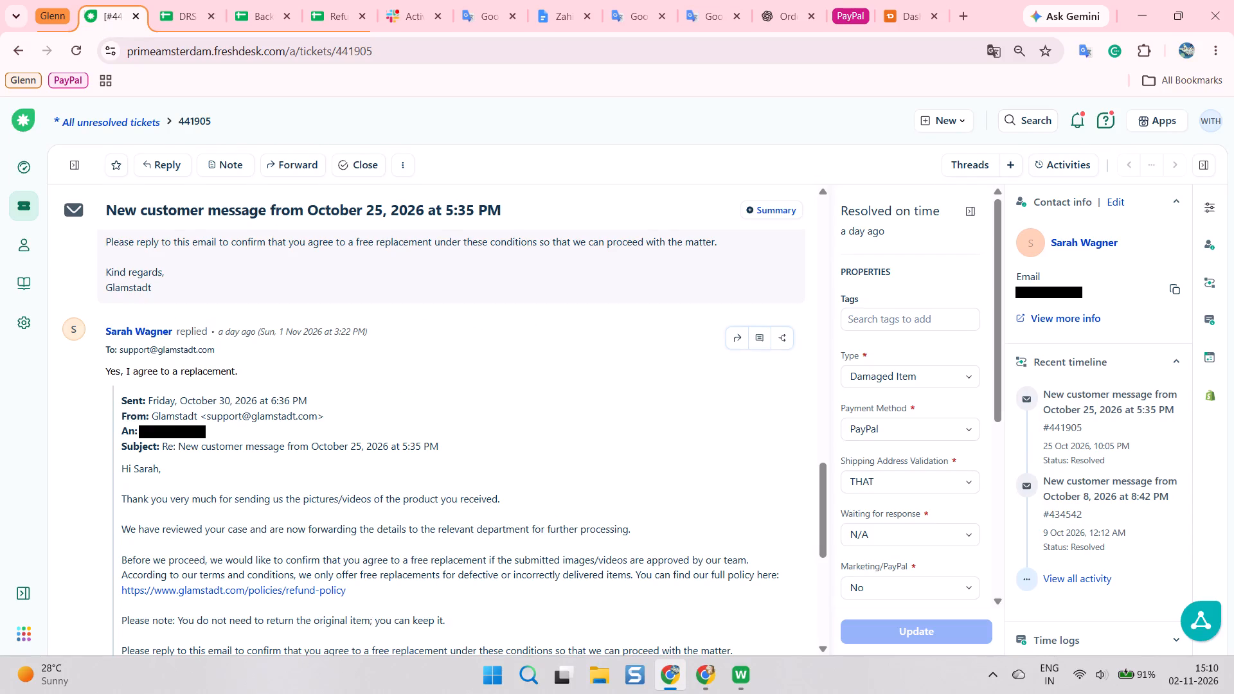
click(611, 581)
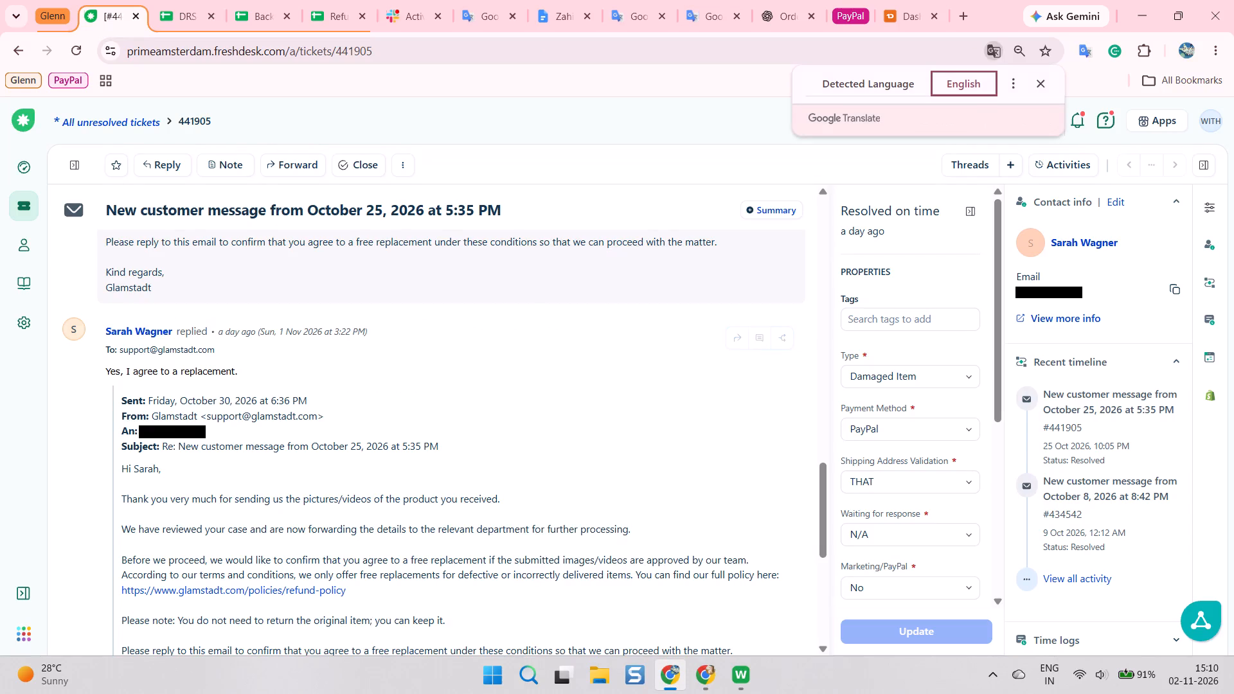
click(859, 85)
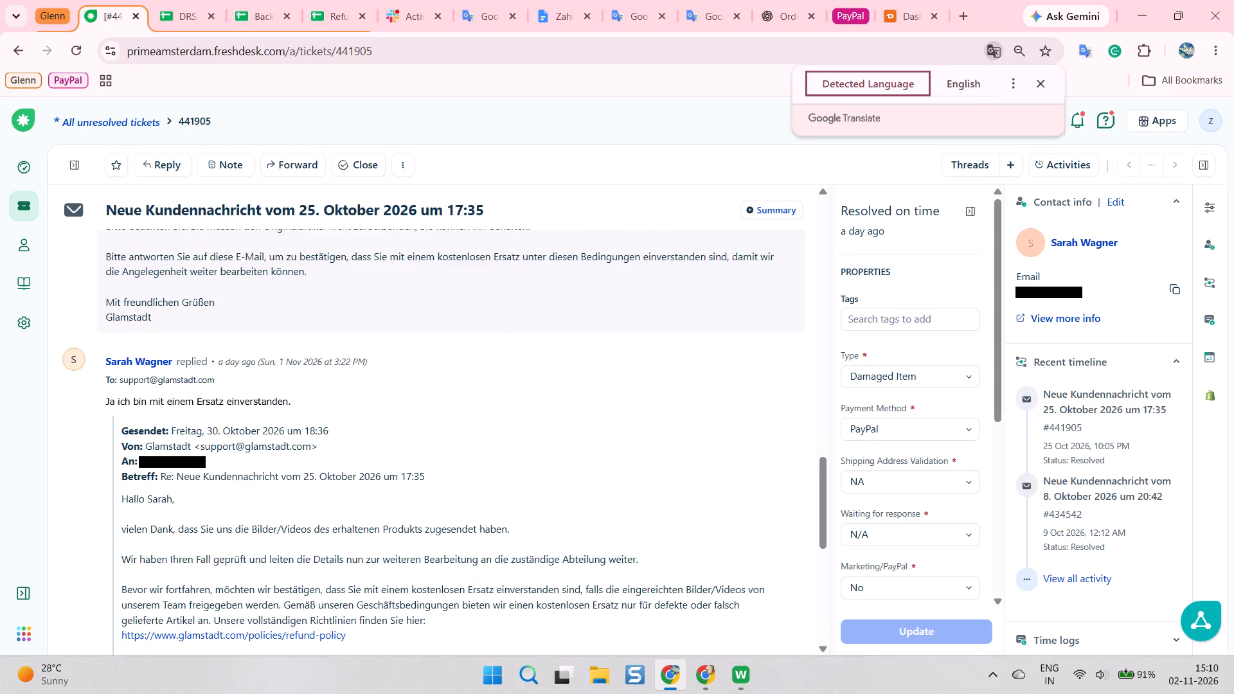
Open a reply to the customer, remove the quoted text, and replace the default greeting with the copied German message.
click(535, 339)
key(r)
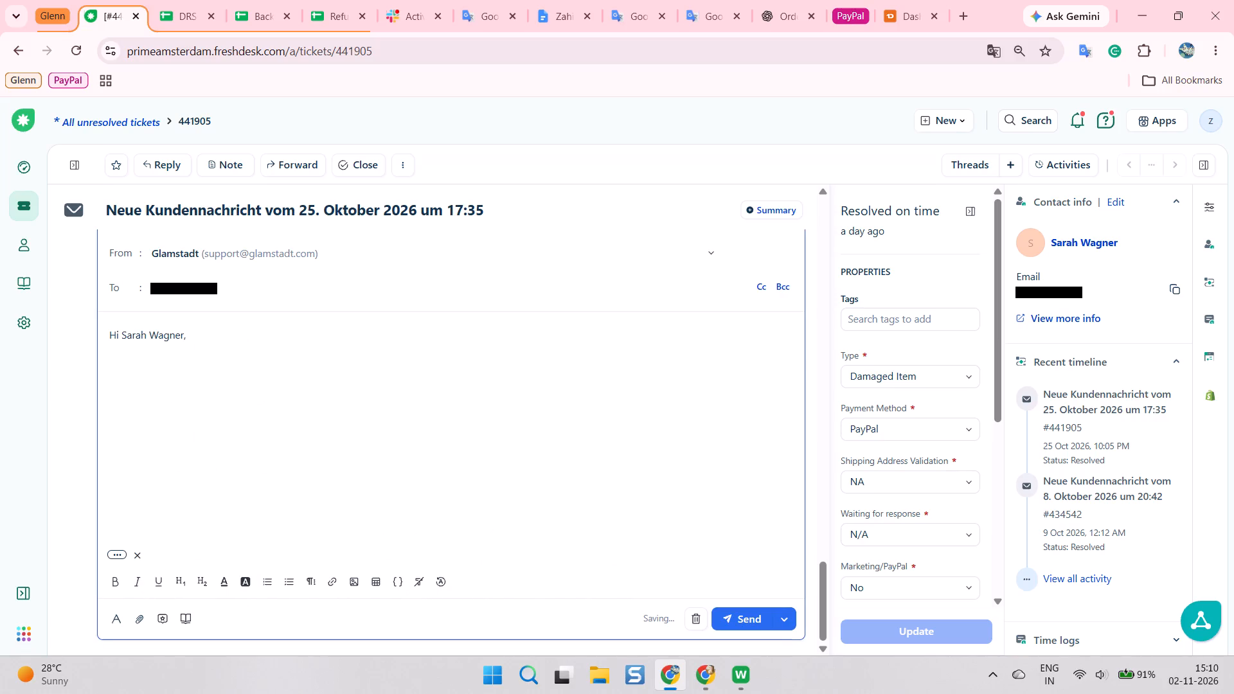
click(134, 556)
click(239, 483)
key(ctrl+a)
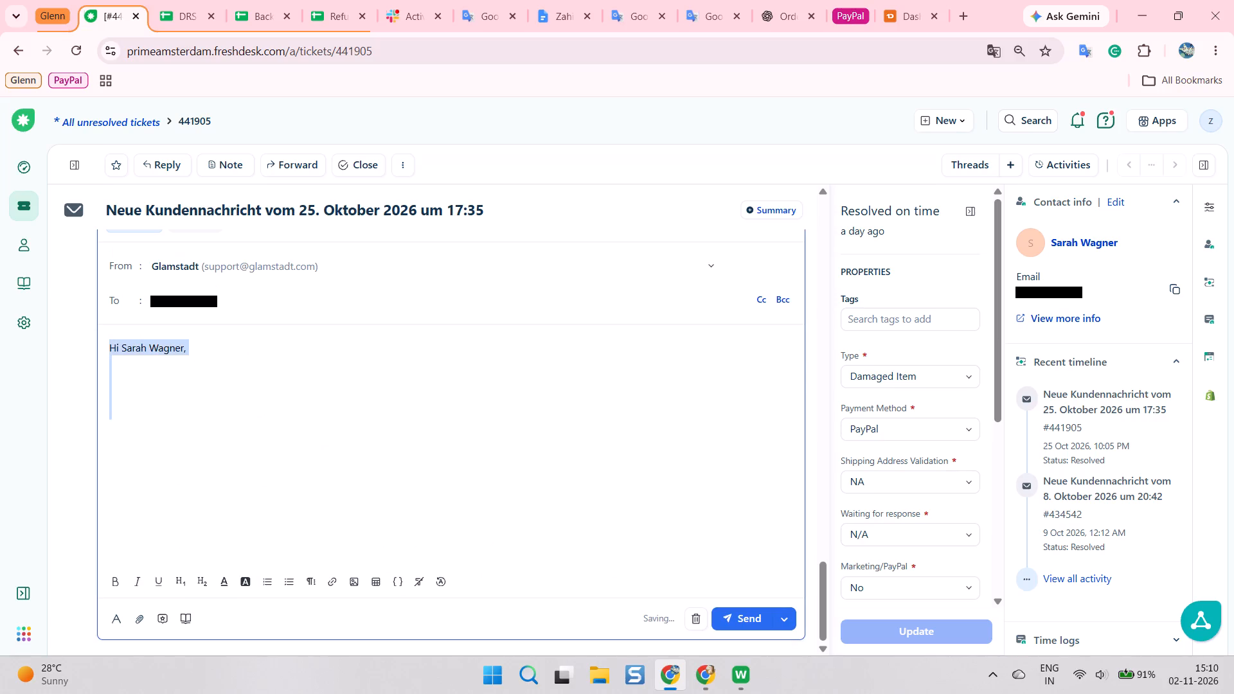
key(BackSpace)
key(BackSpace)
key(BackSpace)
key(ctrl+v)
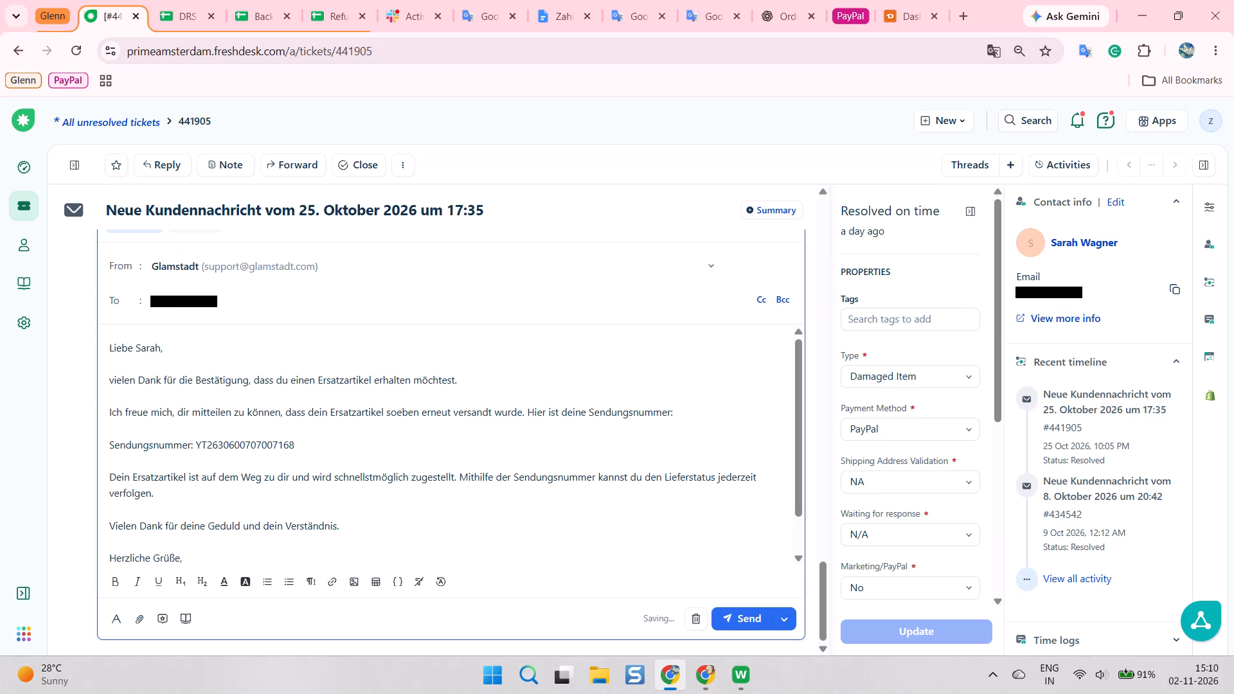
Delete the empty line after the Glamstadt signature and send the reply.
scroll(564, 497, down, 5)
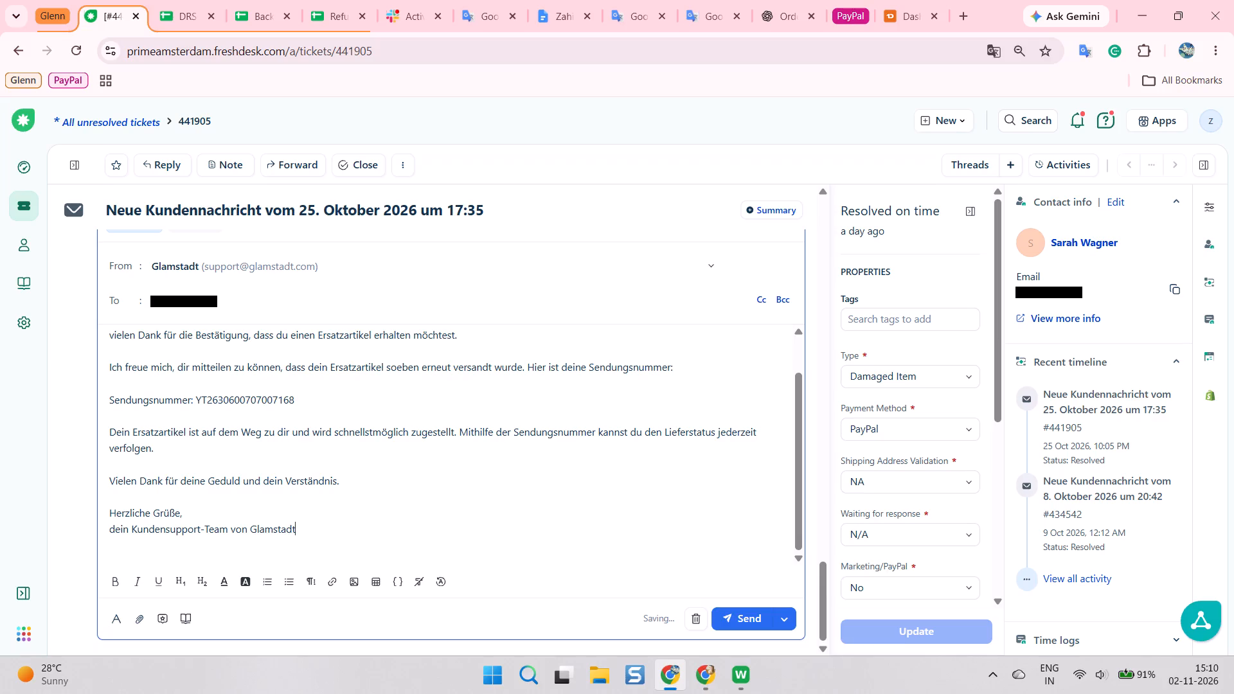
click(422, 546)
key(BackSpace)
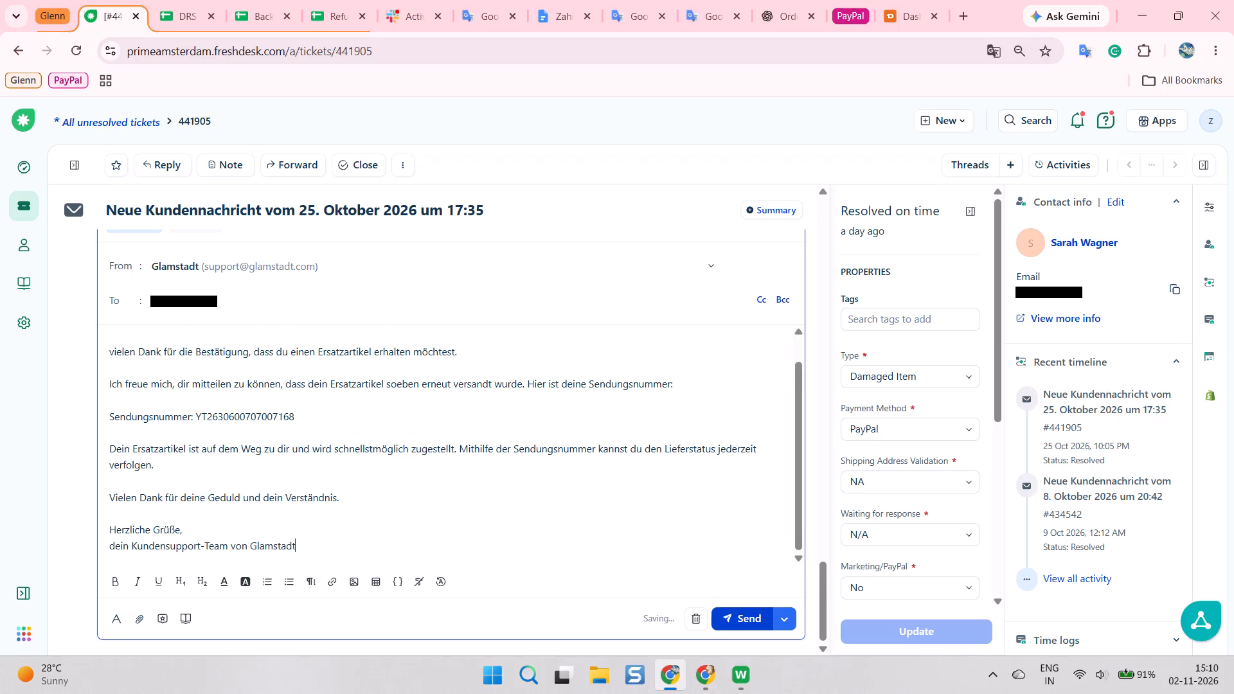
click(737, 627)
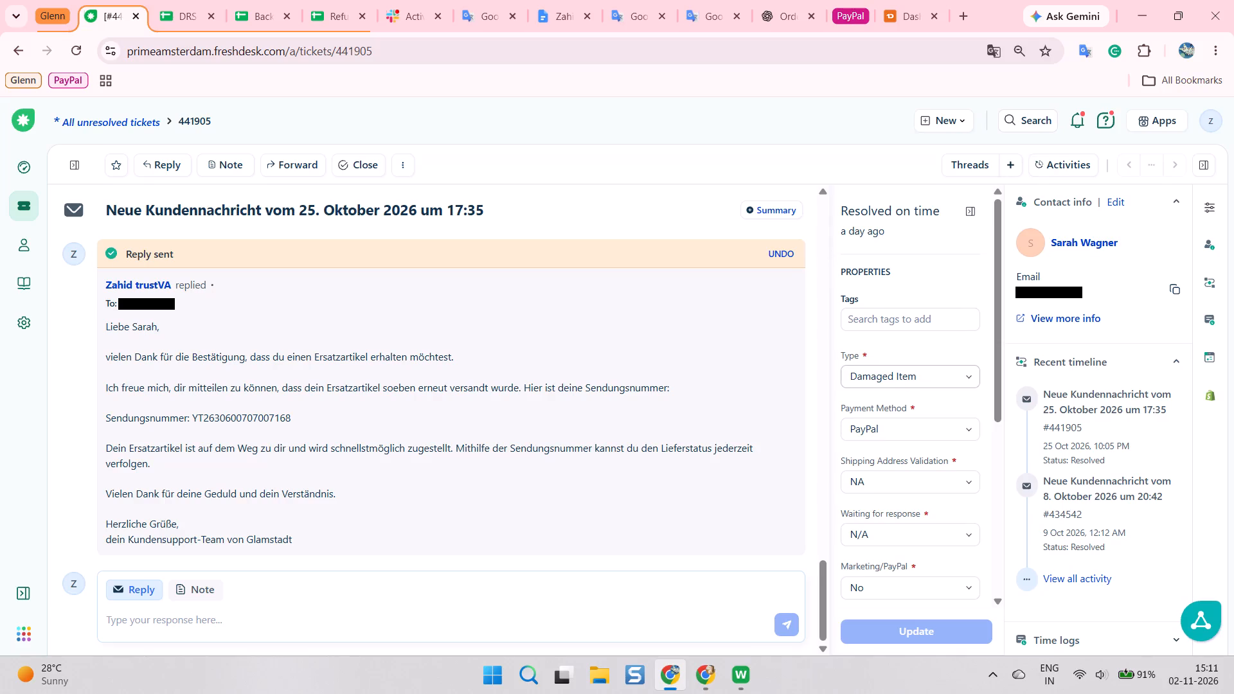
scroll(886, 374, down, 6)
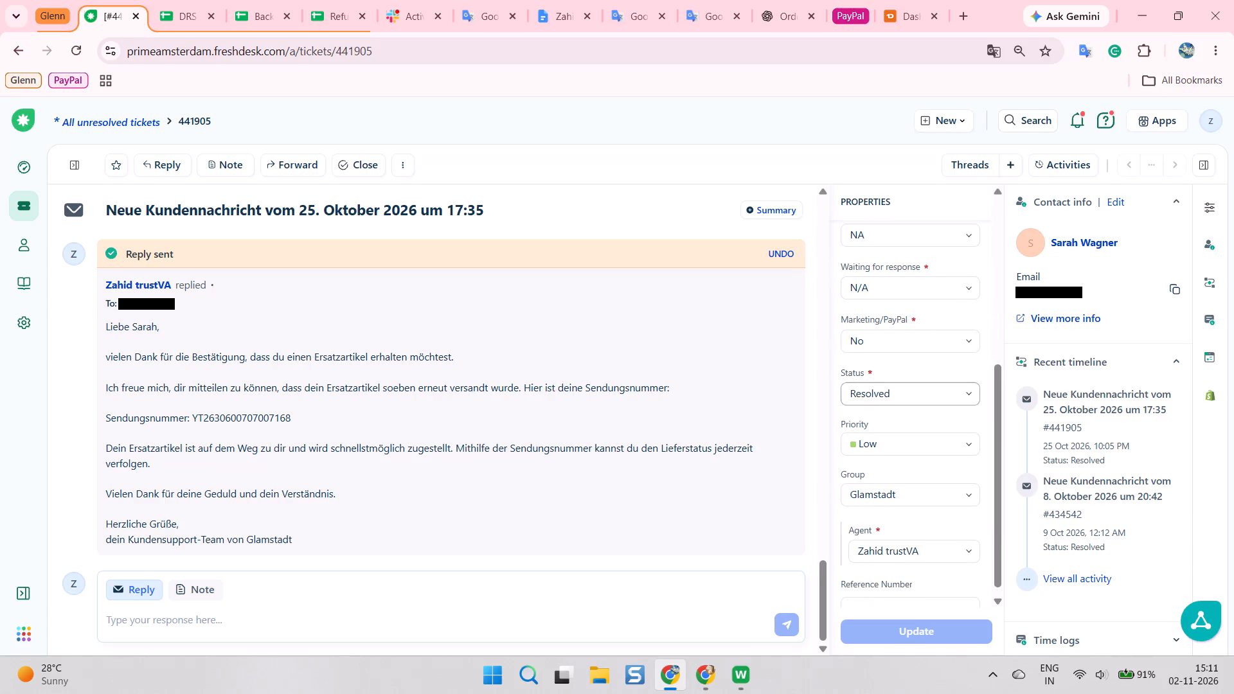
triple_click(188, 125)
key(ctrl+c)
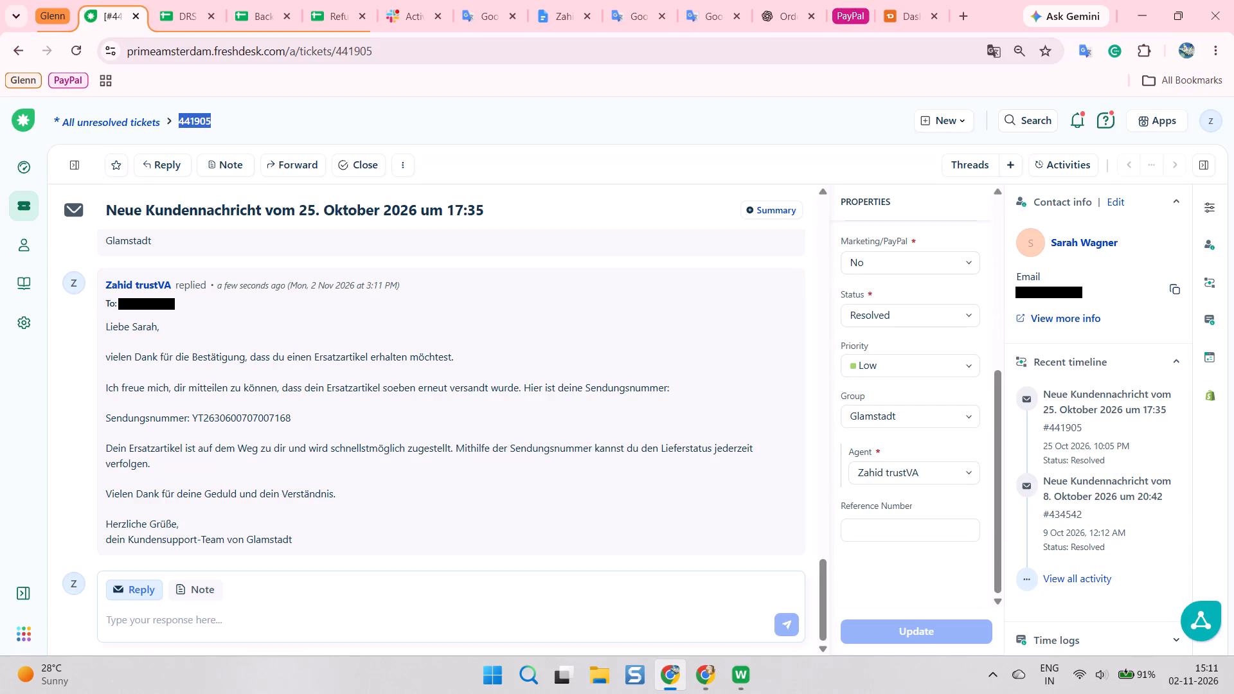
key(ctrl+c)
click(185, 0)
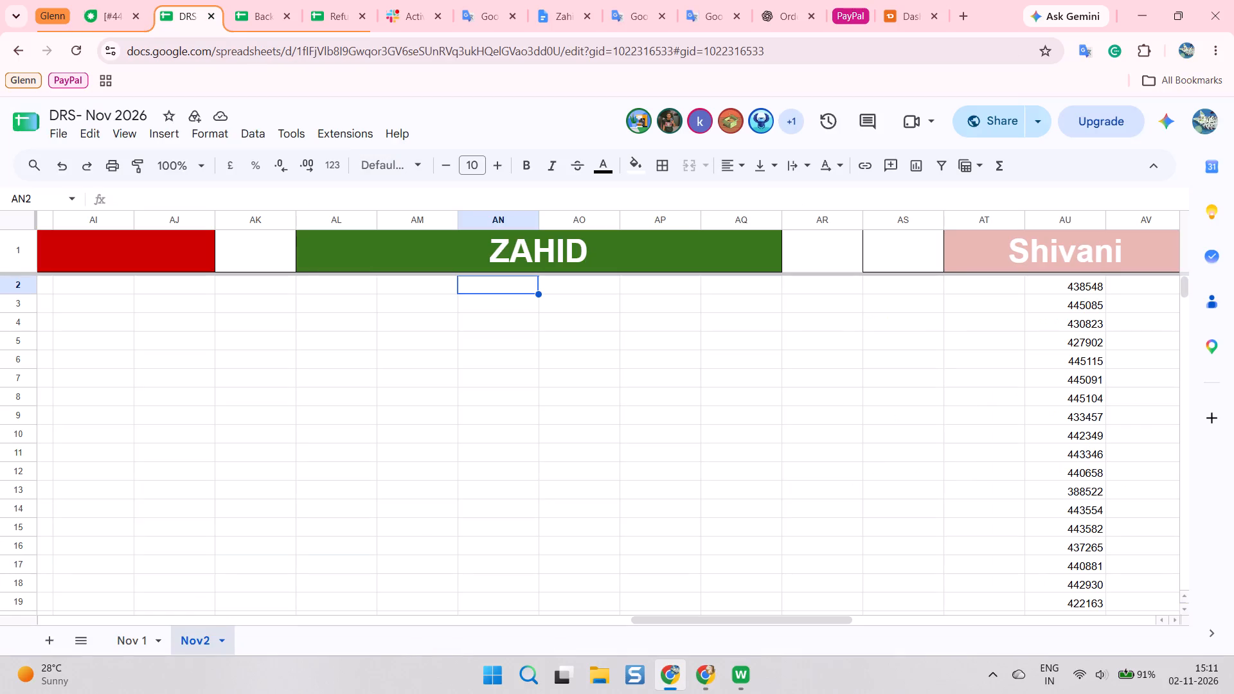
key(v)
key(BackSpace)
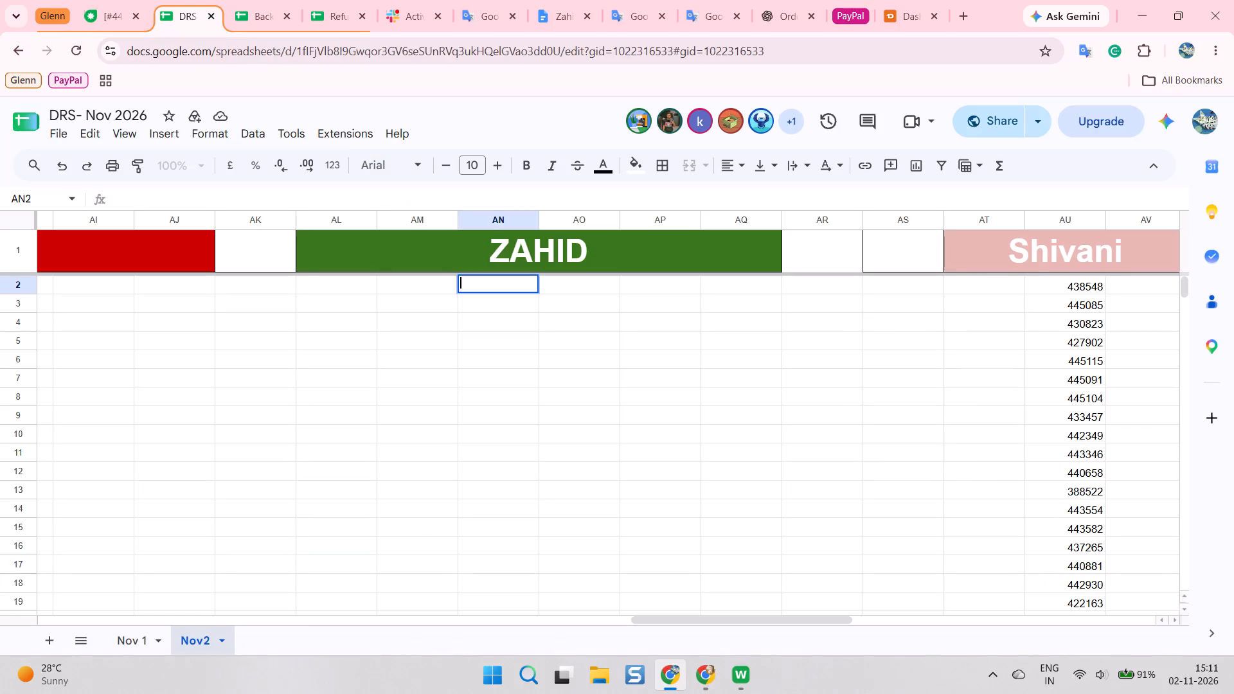
click(517, 357)
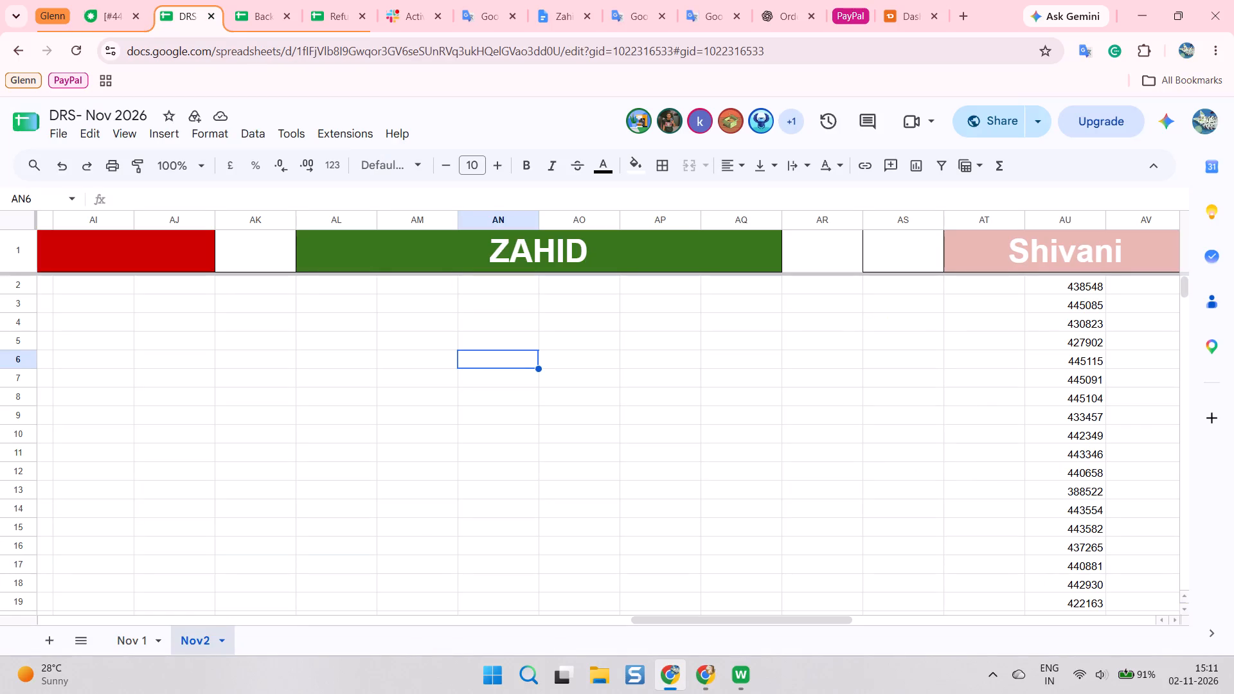
click(491, 290)
key(ctrl+v)
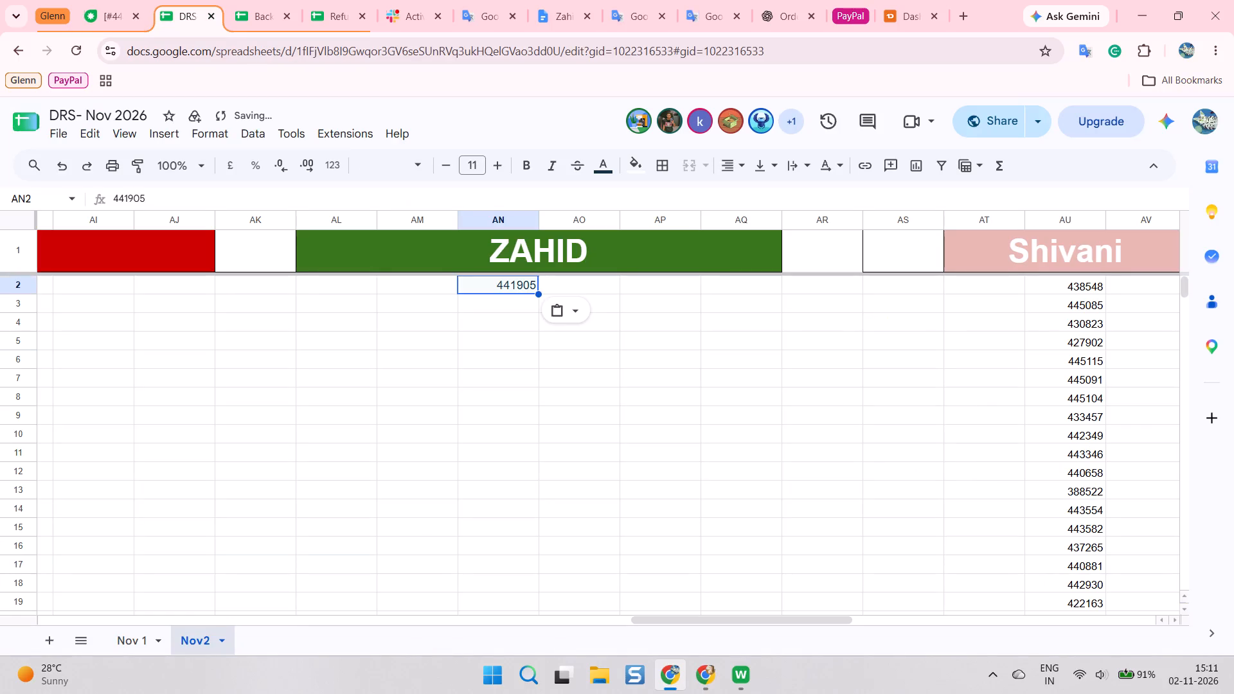
click(407, 283)
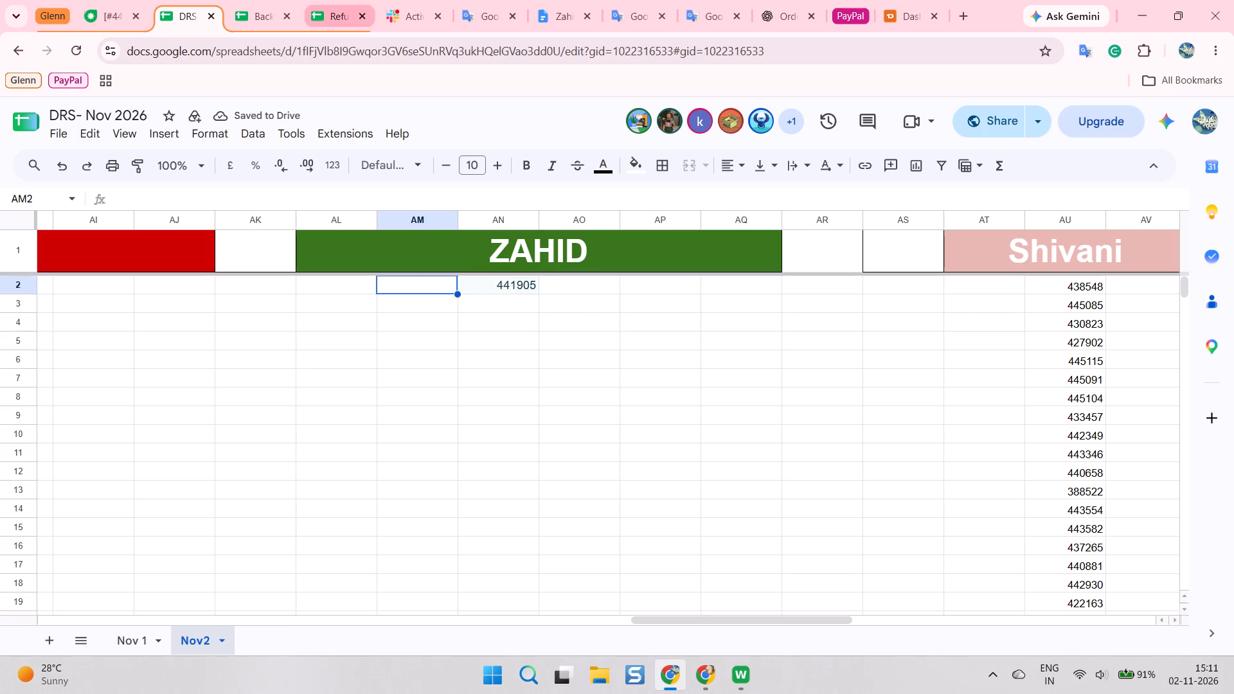
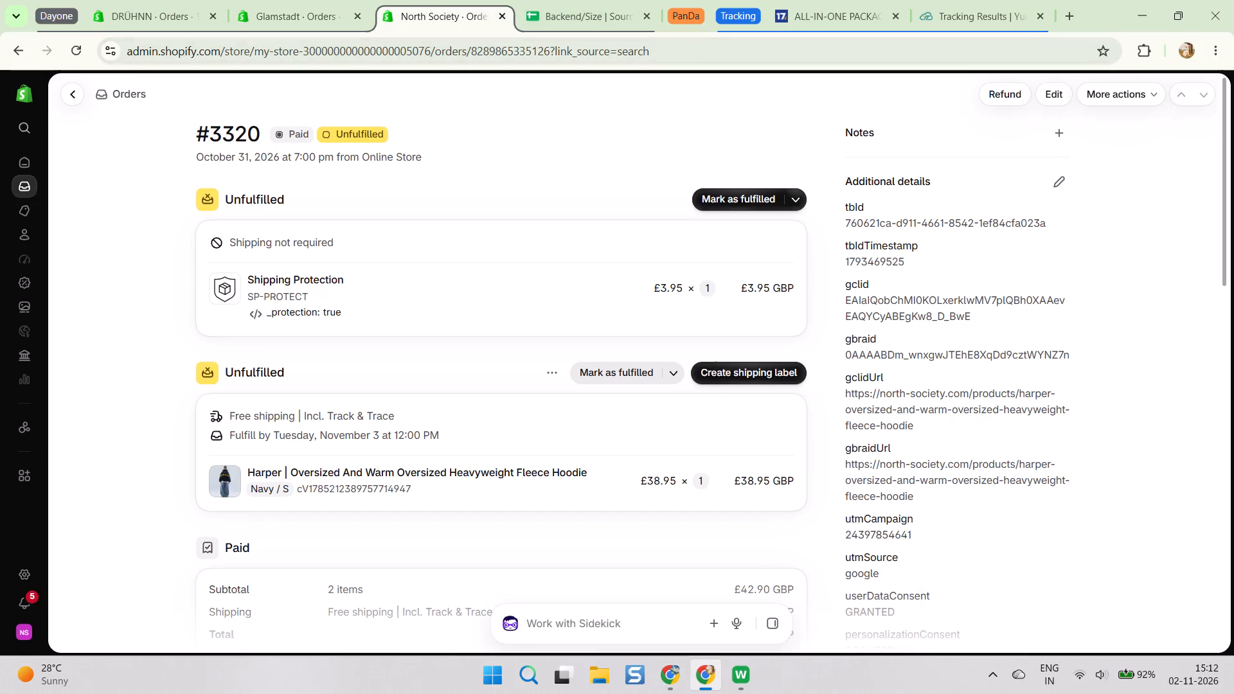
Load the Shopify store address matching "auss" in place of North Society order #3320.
click(429, 53)
text(auss)
key(Return)
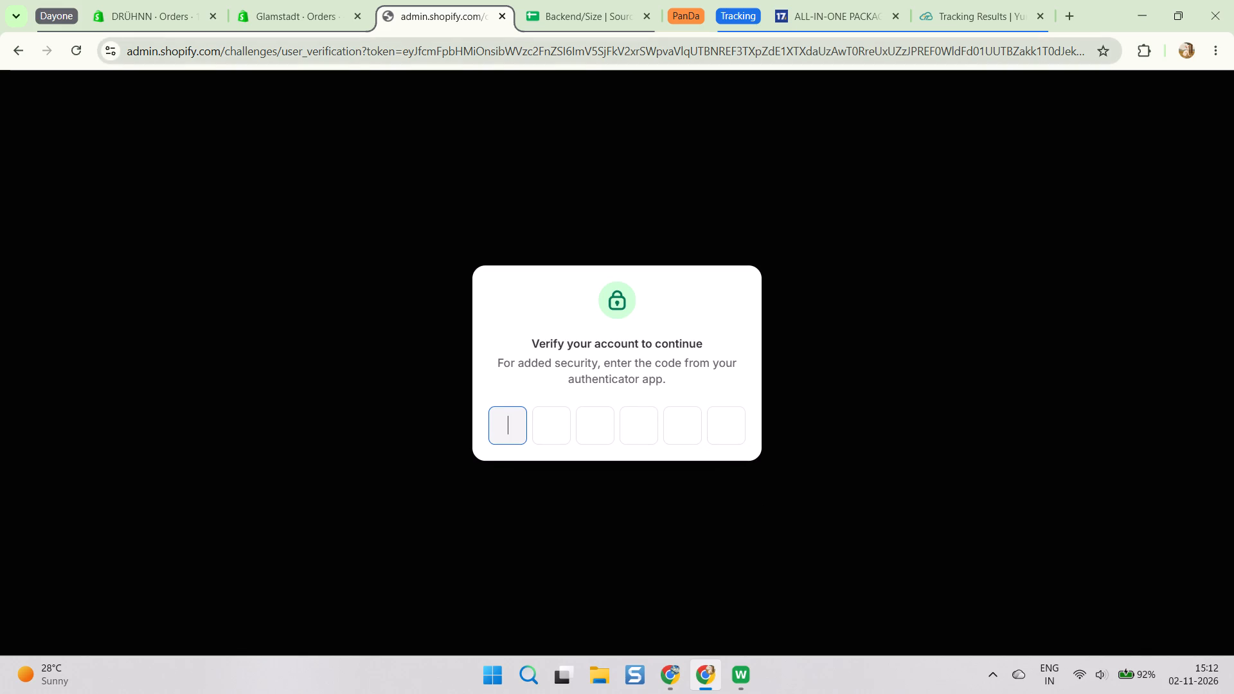
Search the computer for the 2FA authenticator app to get the Shopify verification code.
key(2)
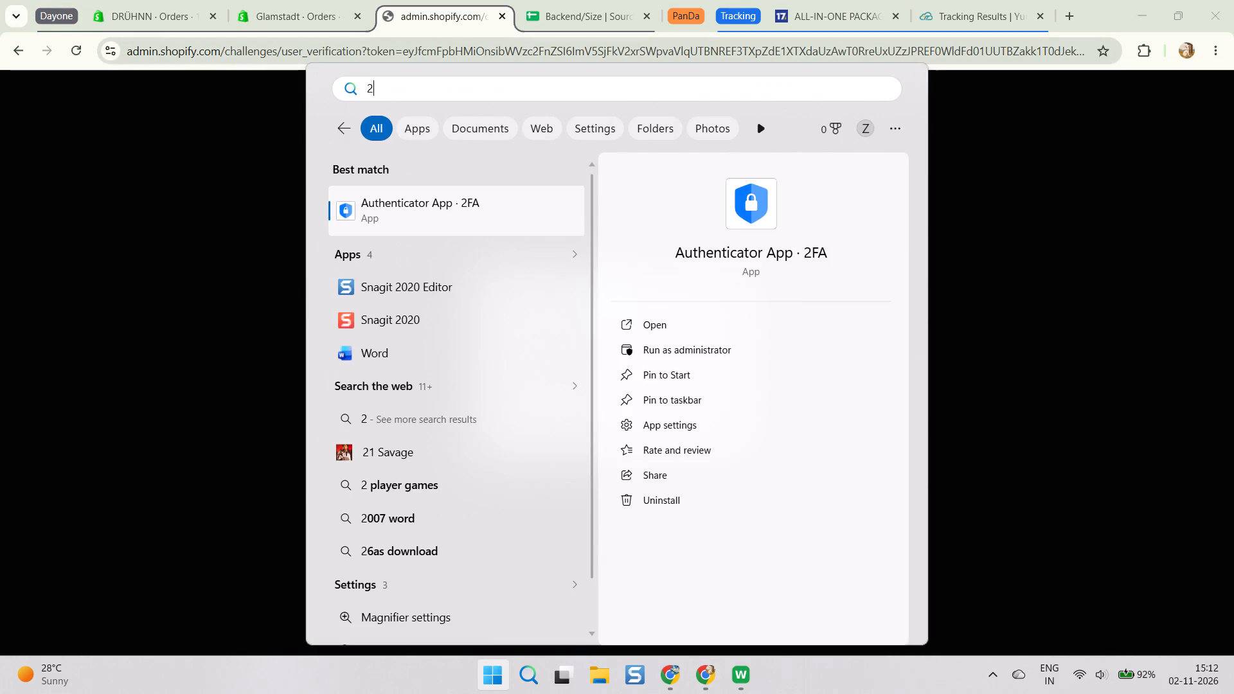
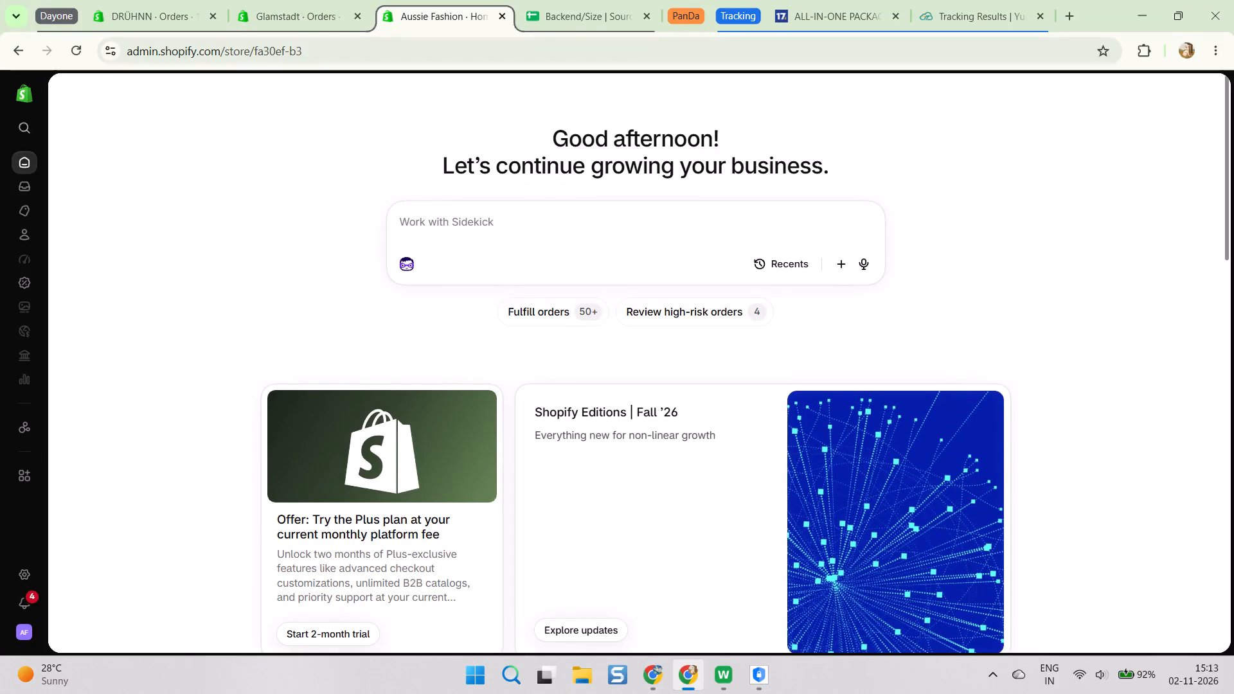
click(17, 125)
key(ctrl+v)
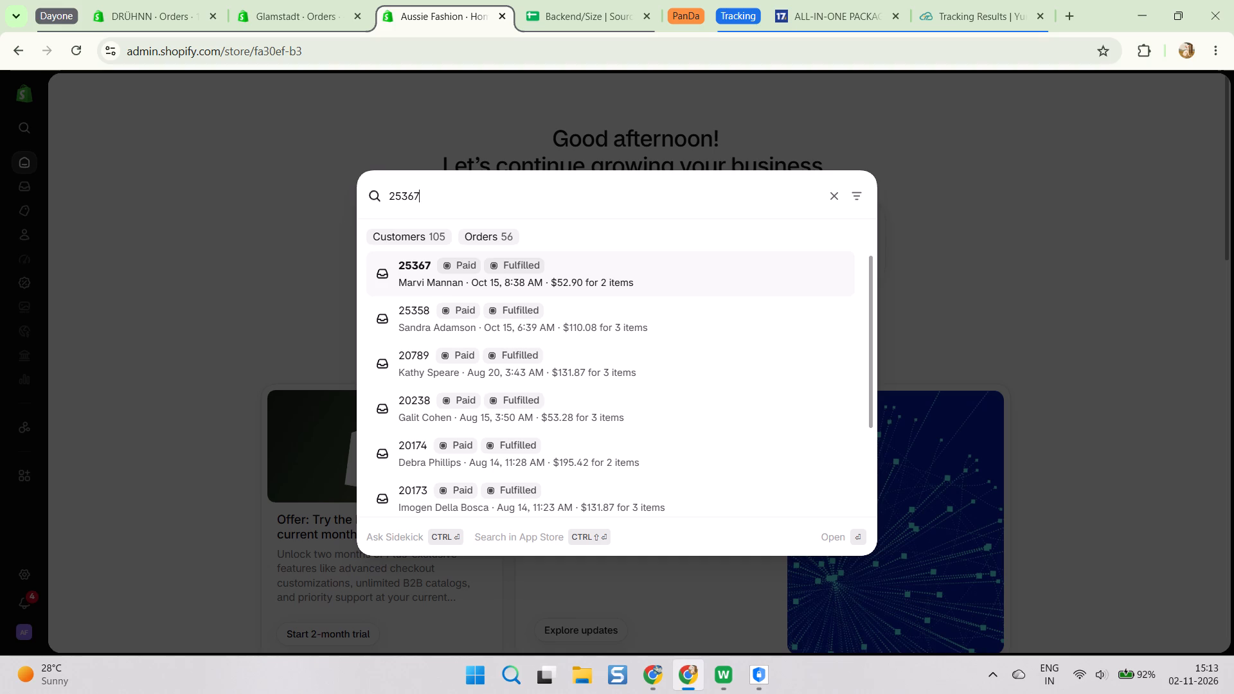
click(422, 271)
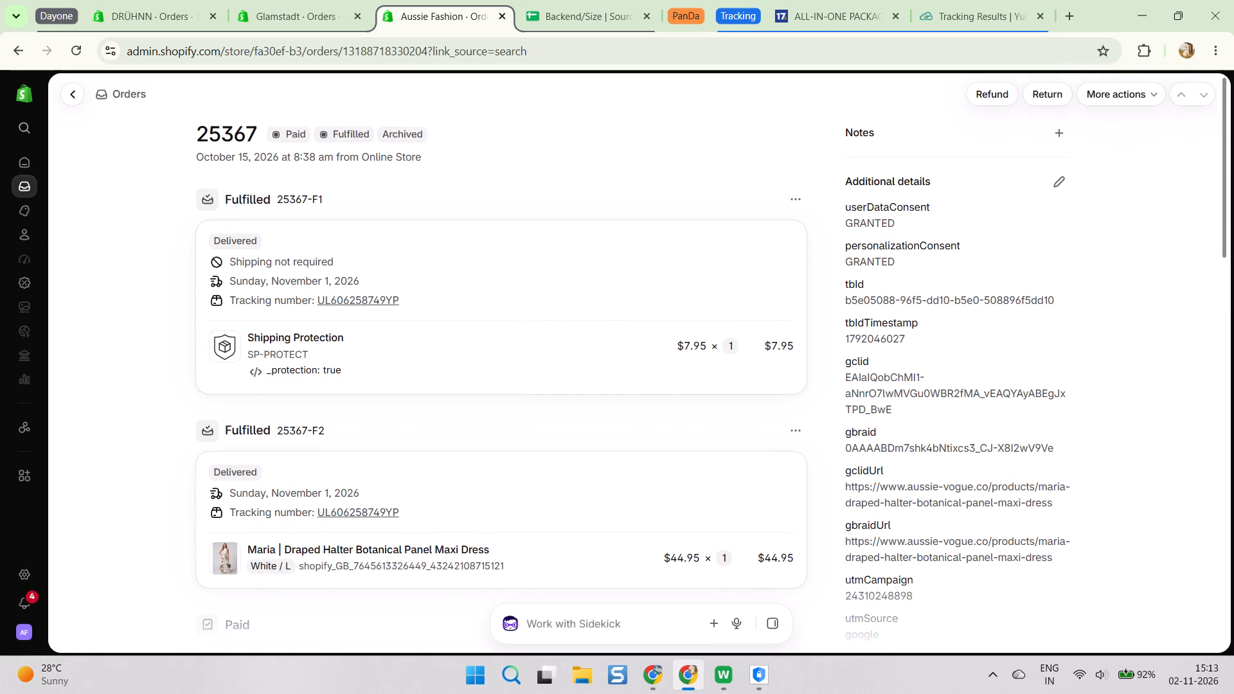
scroll(412, 263, down, 5)
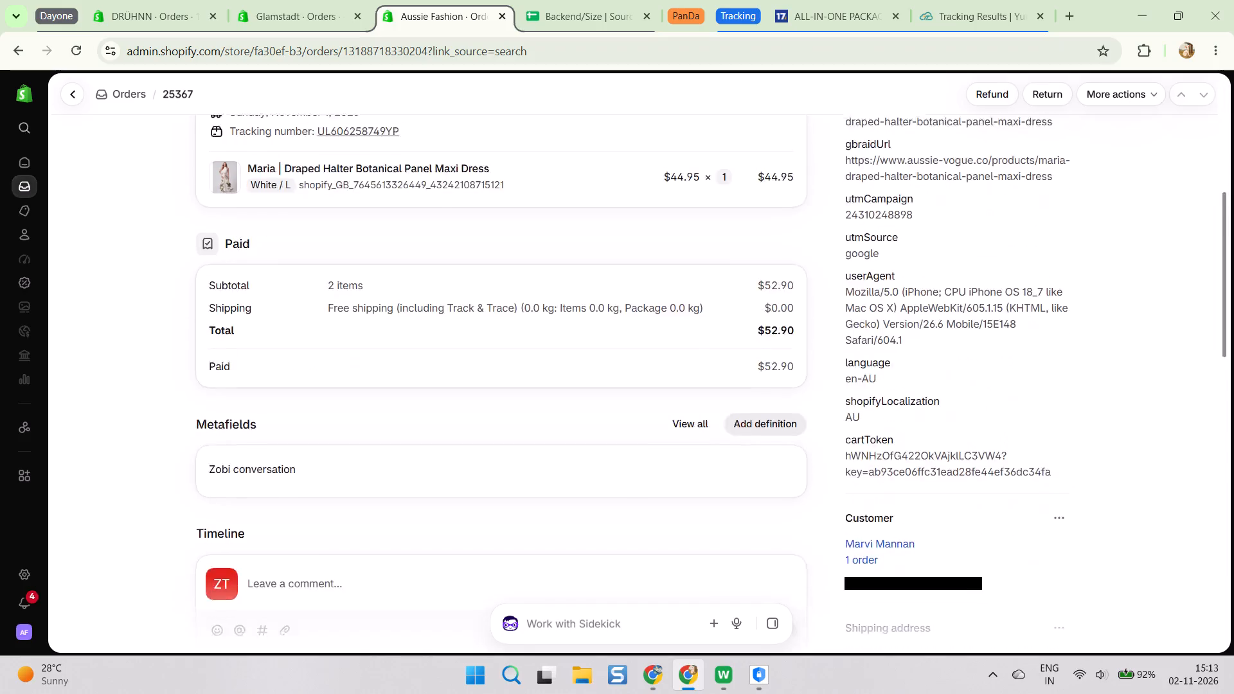
scroll(412, 263, down, 4)
scroll(412, 263, up, 7)
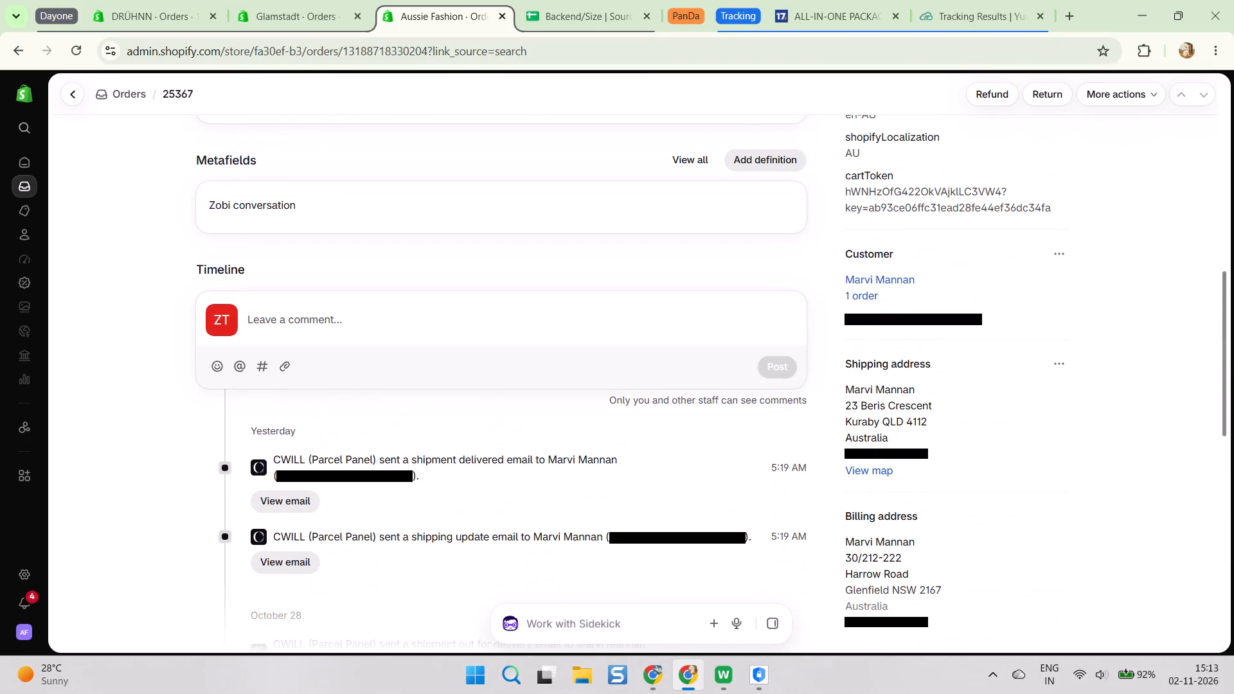
scroll(412, 263, up, 11)
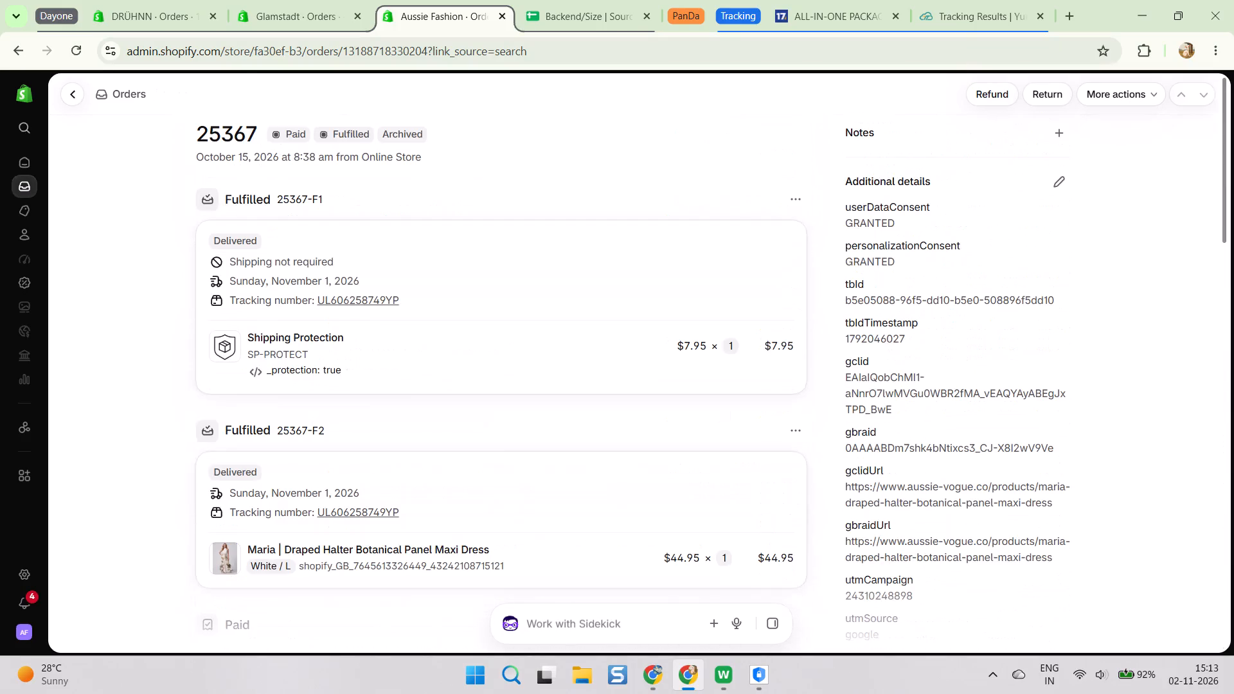
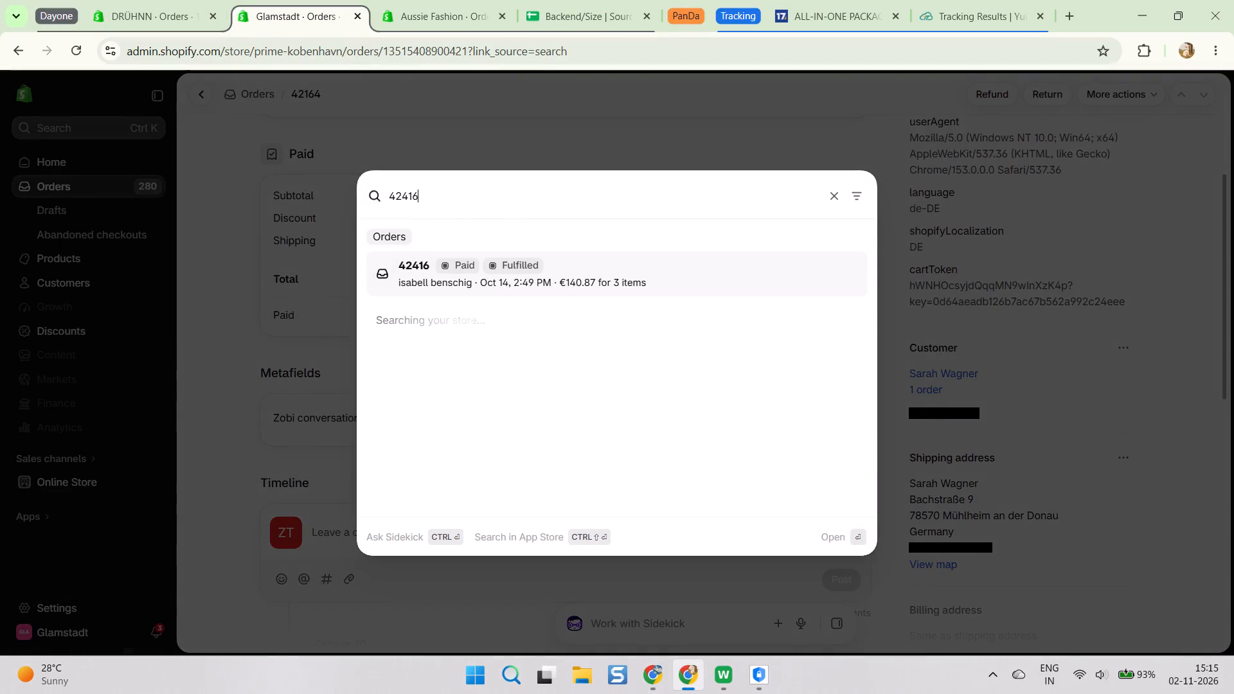
click(415, 267)
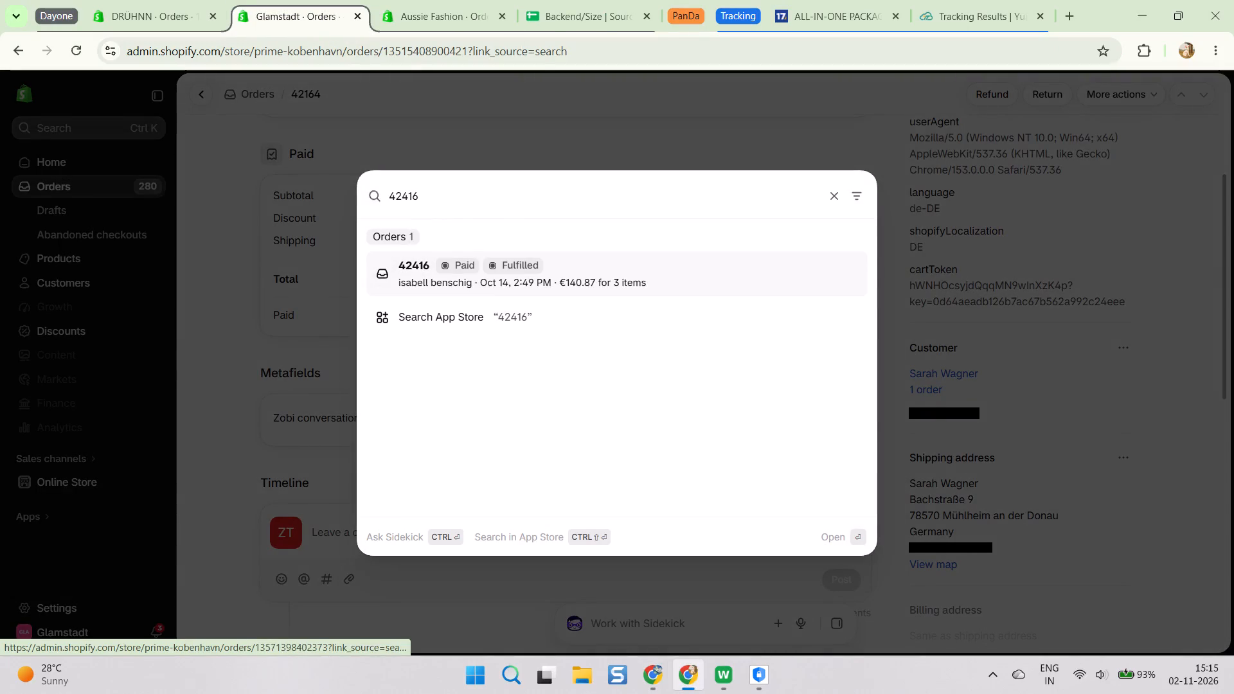
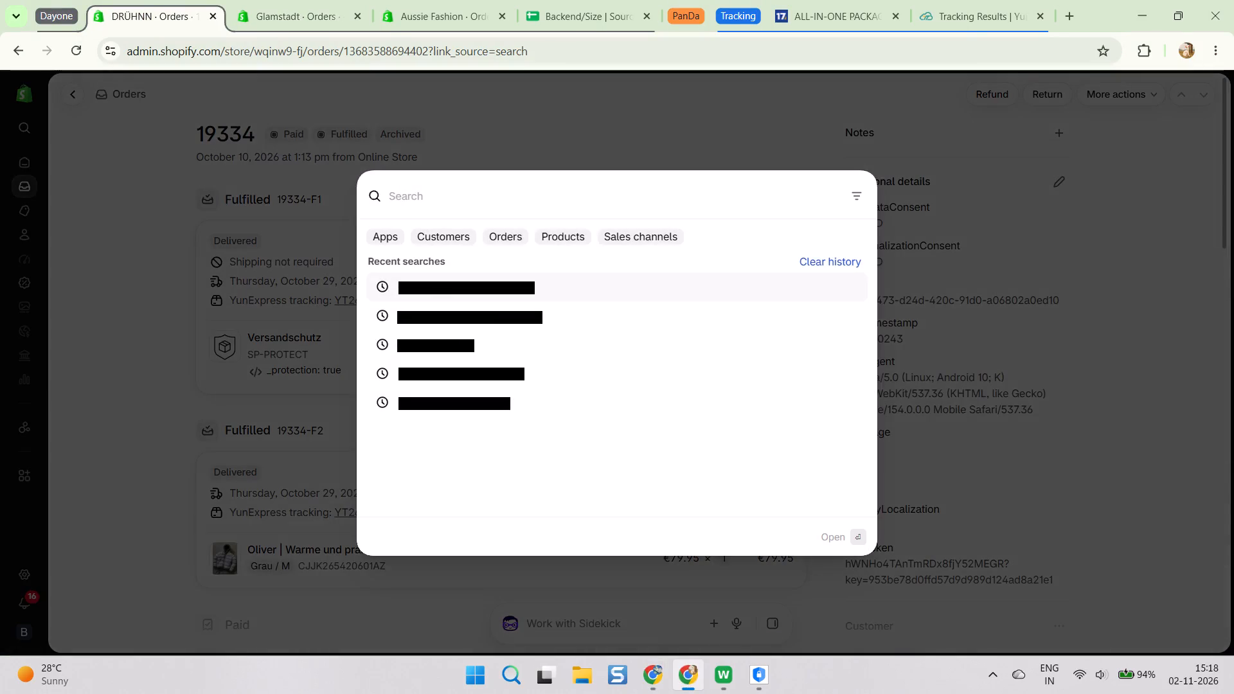
key(ctrl+v)
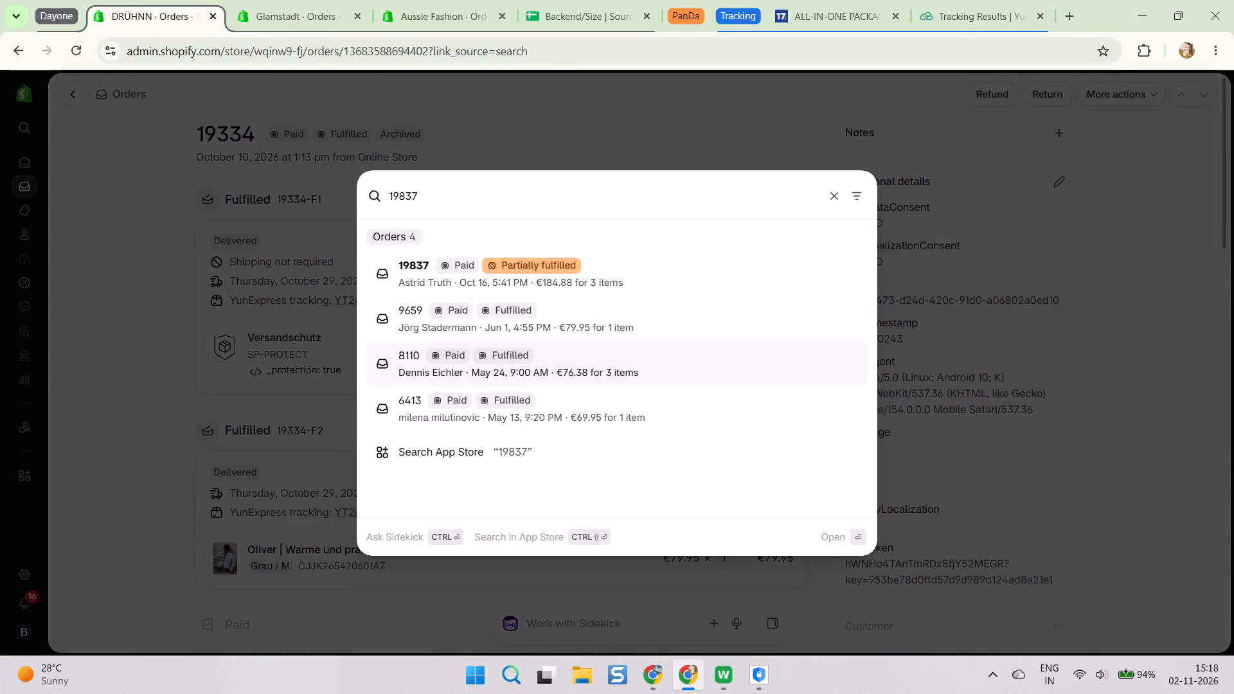
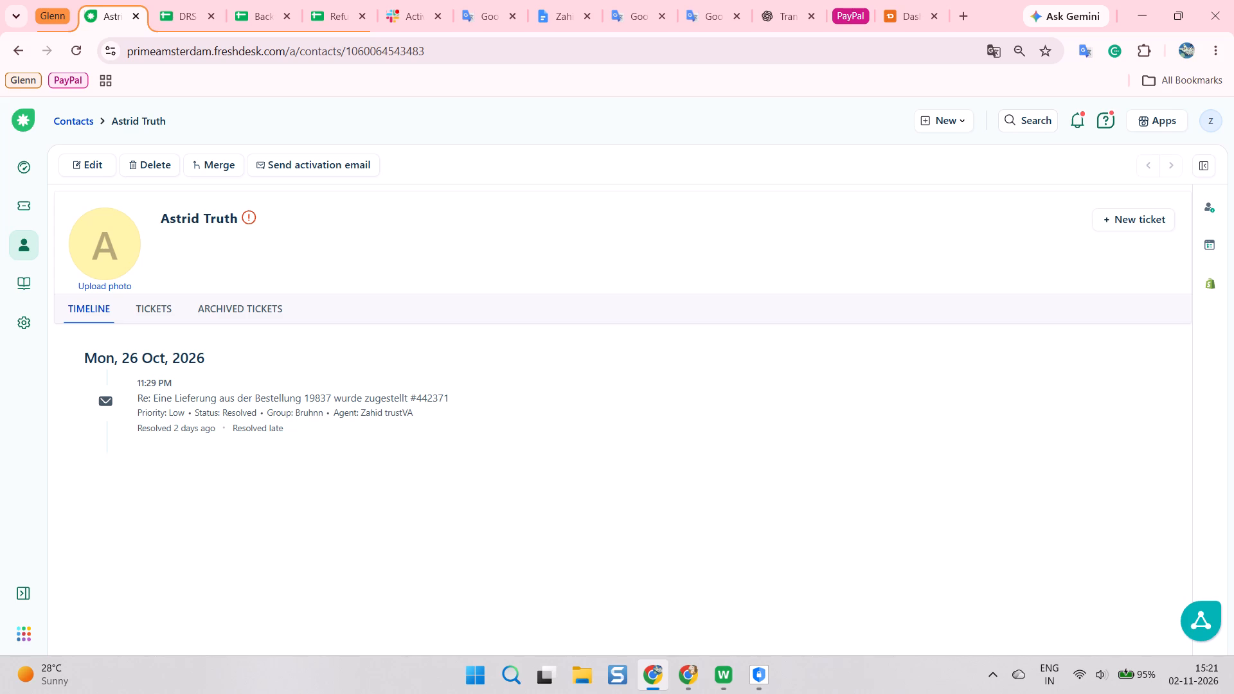
click(259, 391)
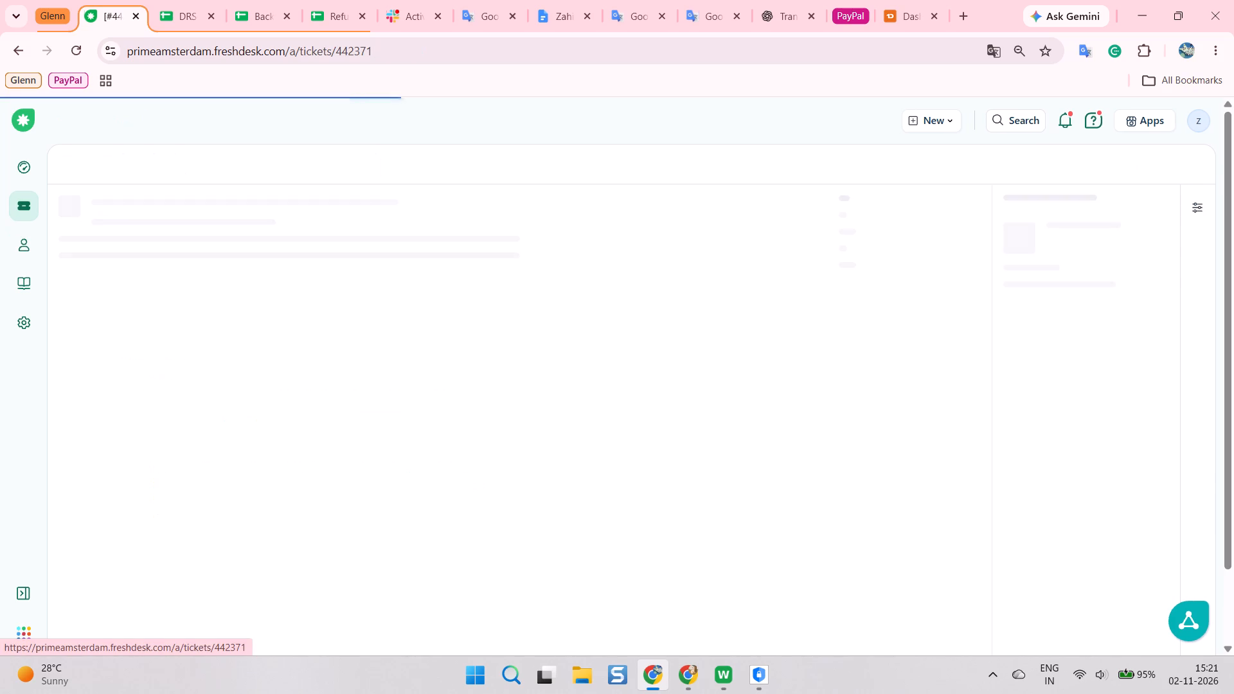
scroll(288, 353, down, 6)
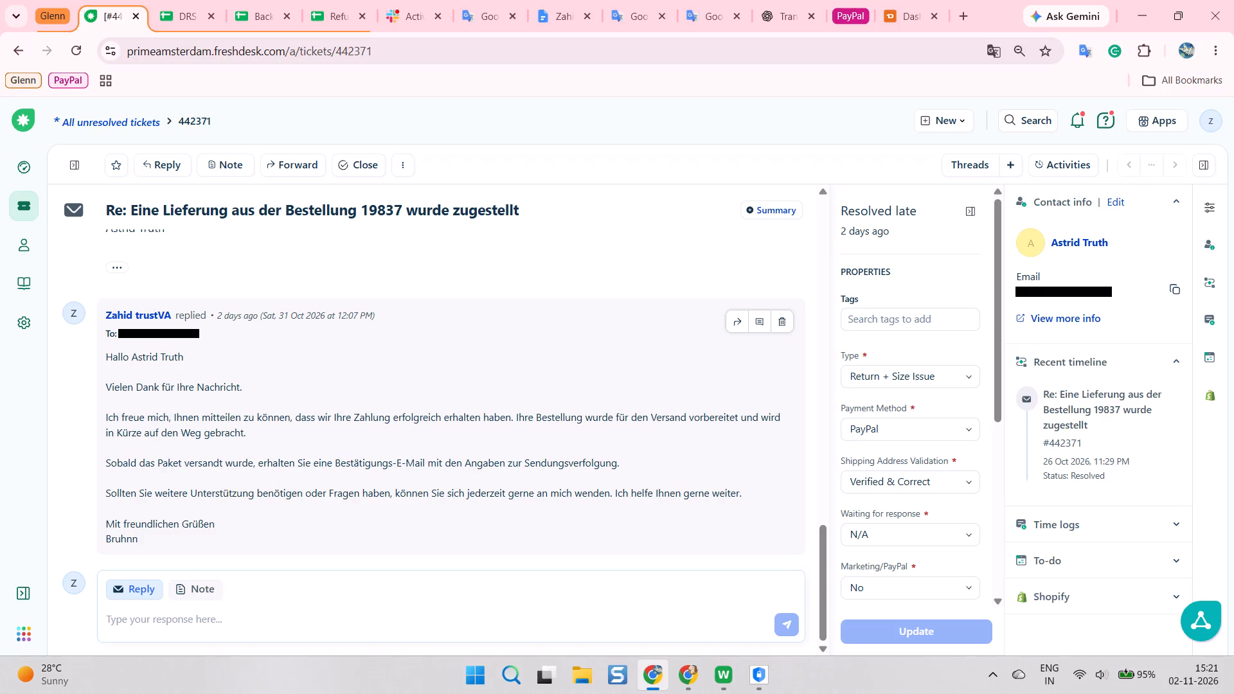
key(alt+Tab)
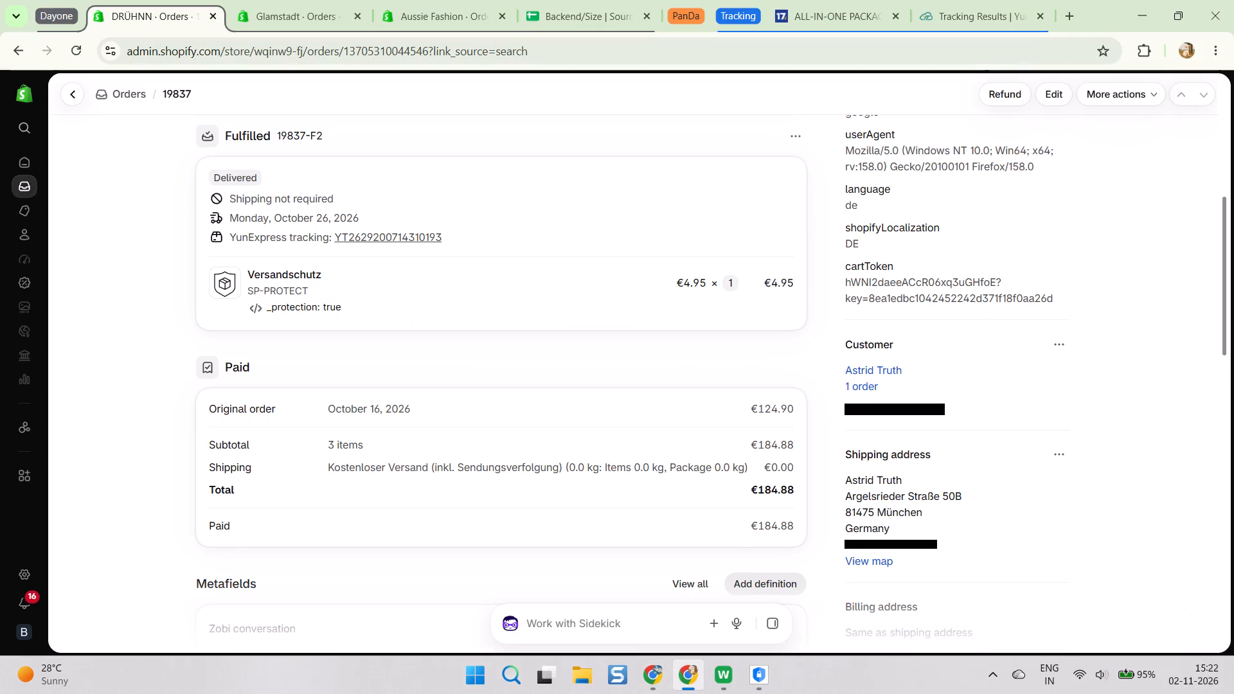
key(alt+Tab)
key(space)
key(space)
key(space)
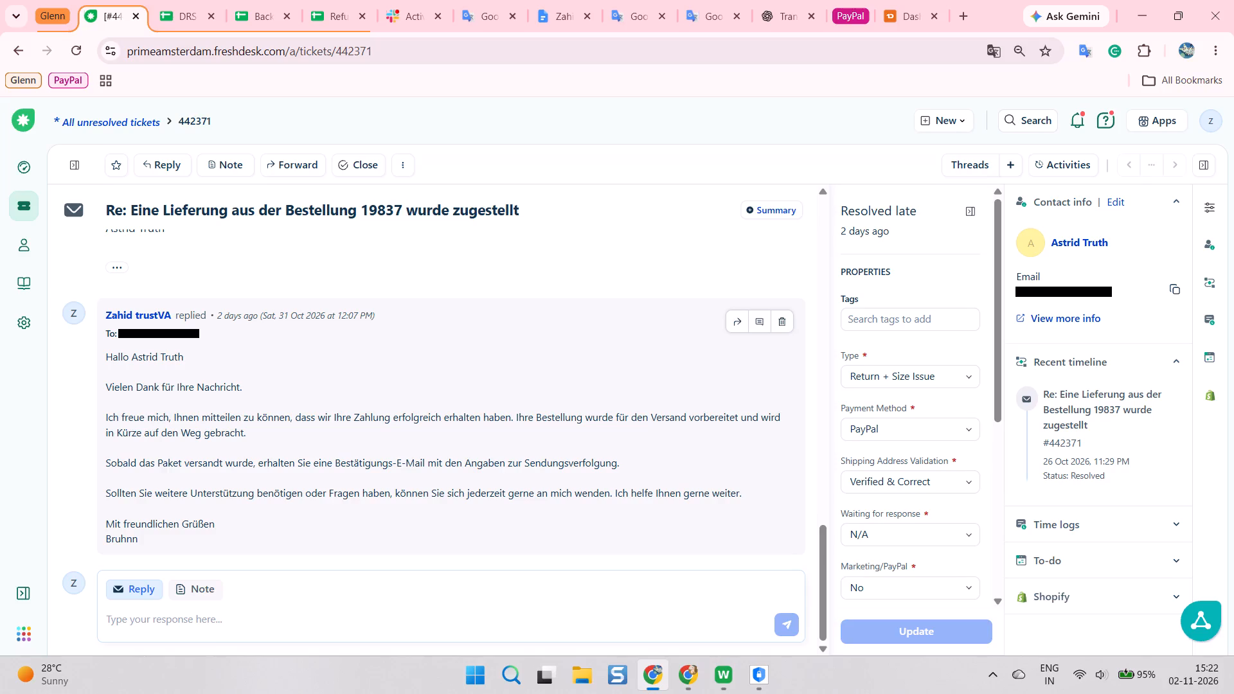
key(alt+Tab)
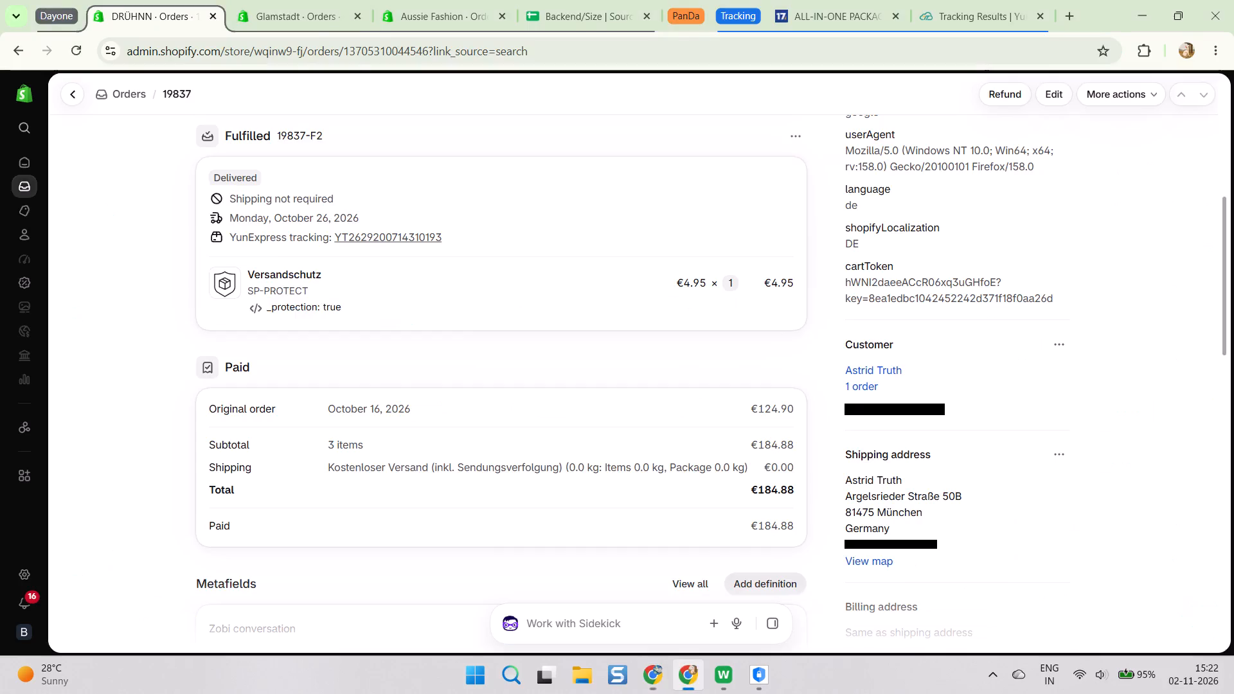
key(alt+Tab)
key(space)
key(space)
key(space)
key(space)
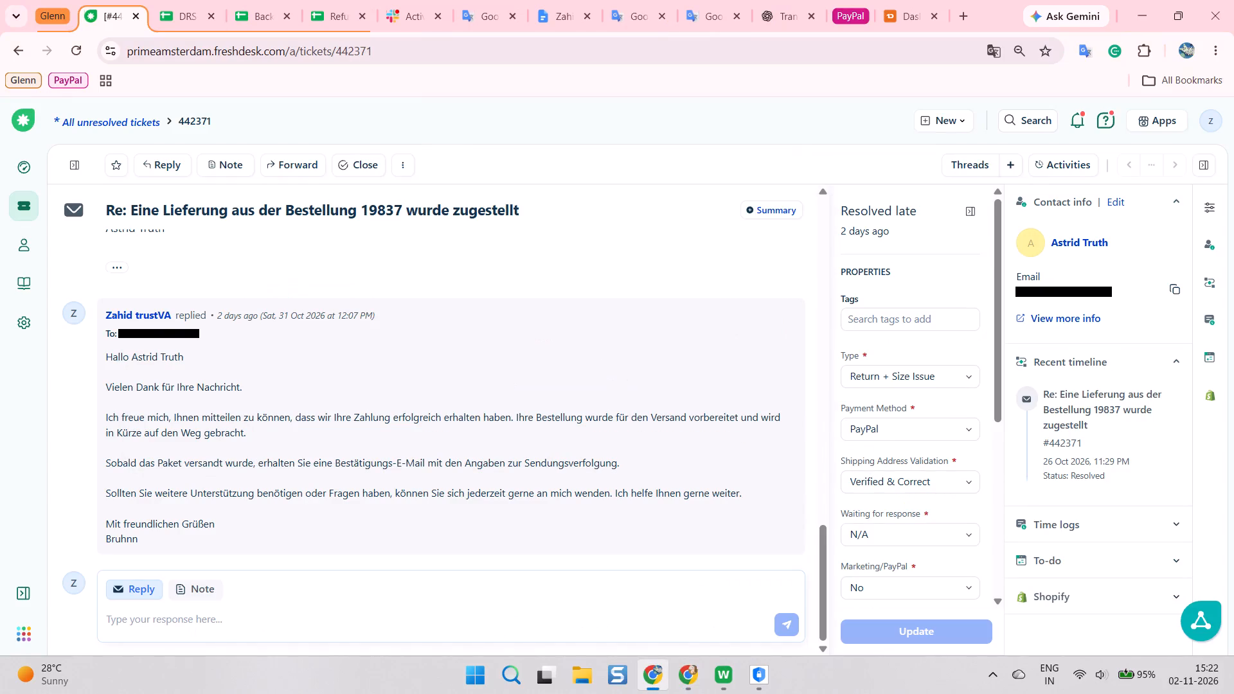
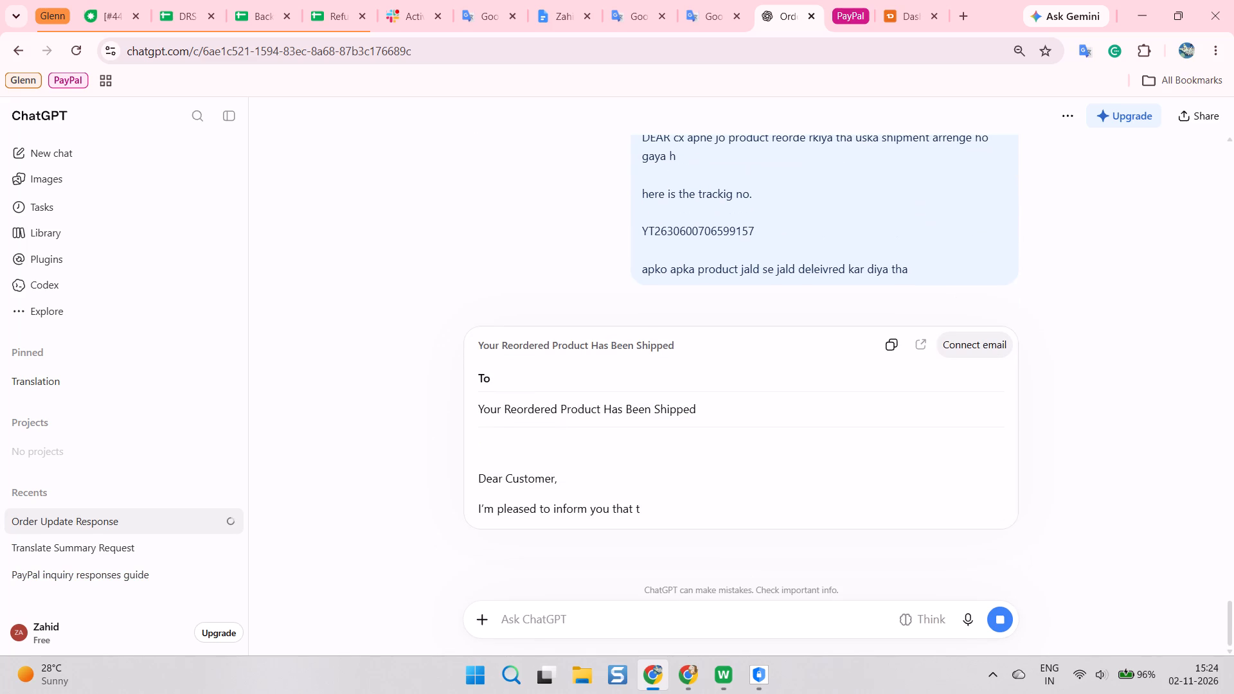
scroll(639, 330, down, 13)
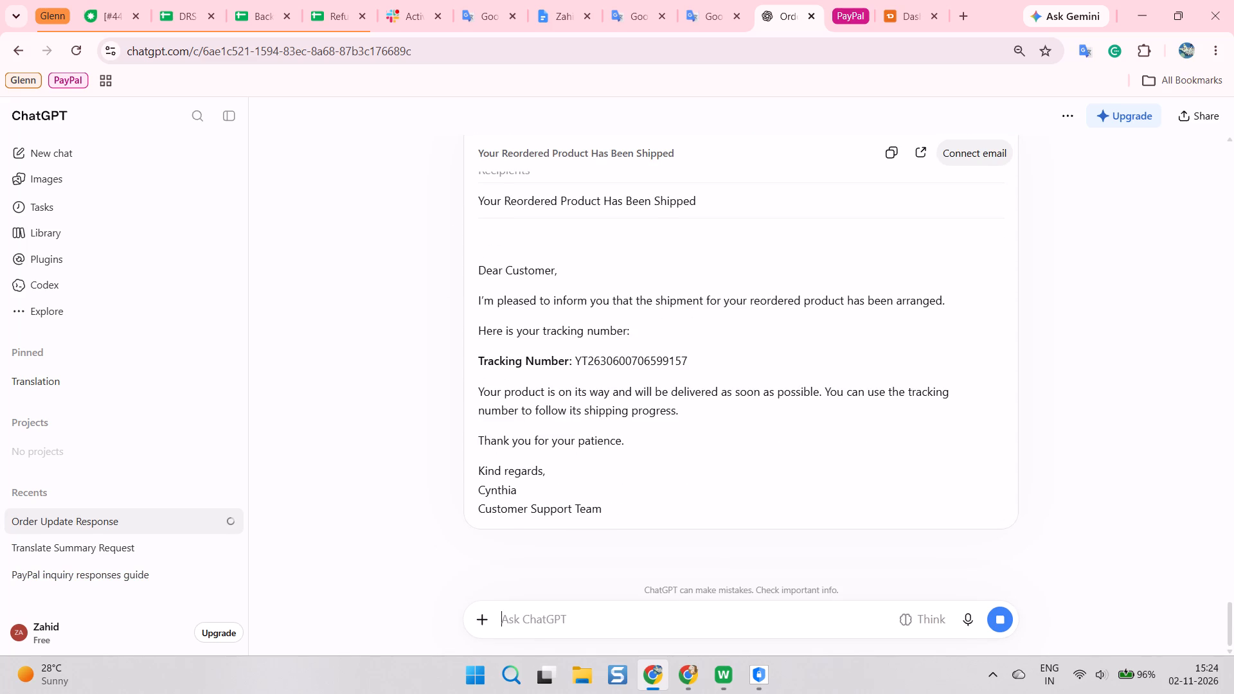
drag(654, 440, 465, 298)
key(ctrl+c)
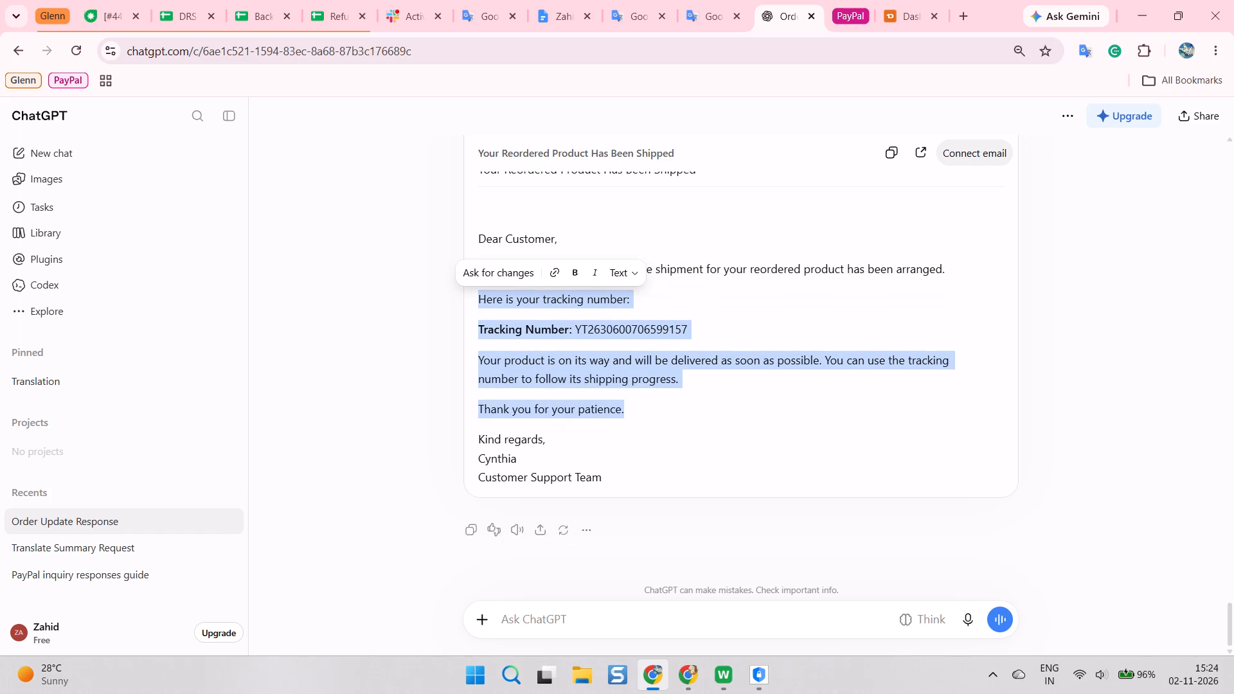
key(ctrl+c)
key(ctrl+c)
key(ctrl+c)
key(ctrl+c)
key(ctrl+c)
click(689, 229)
drag(639, 414, 498, 290)
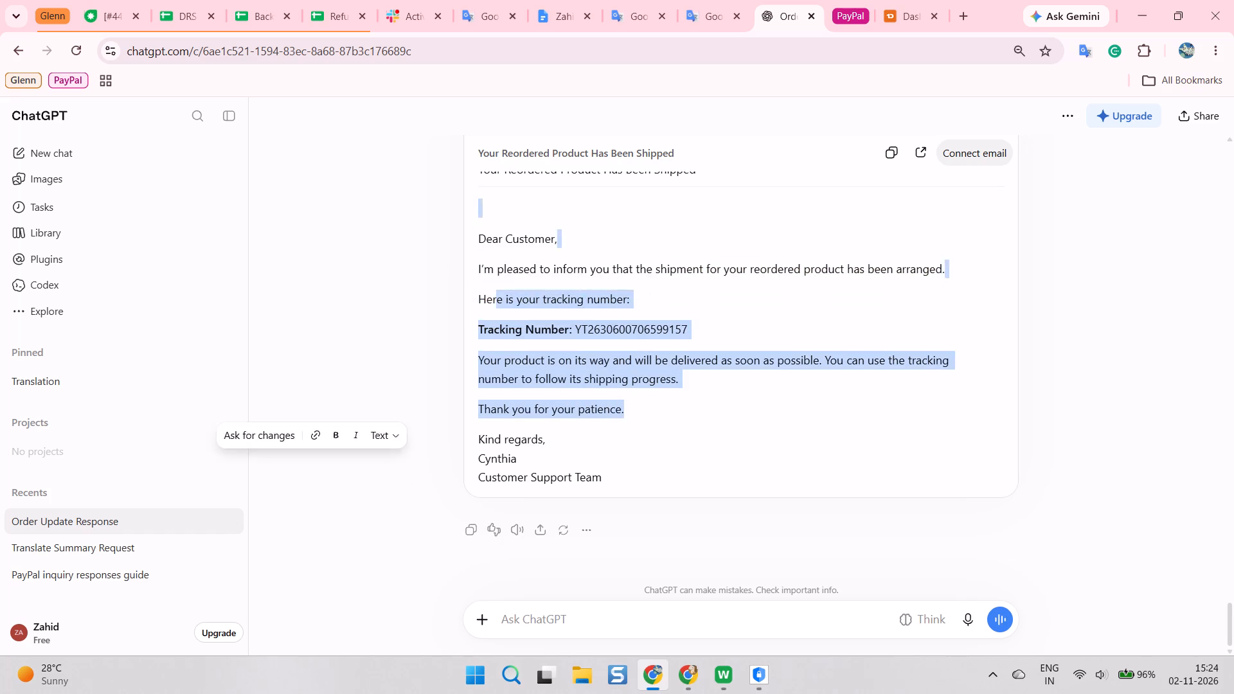
drag(498, 290, 448, 227)
key(ctrl+c)
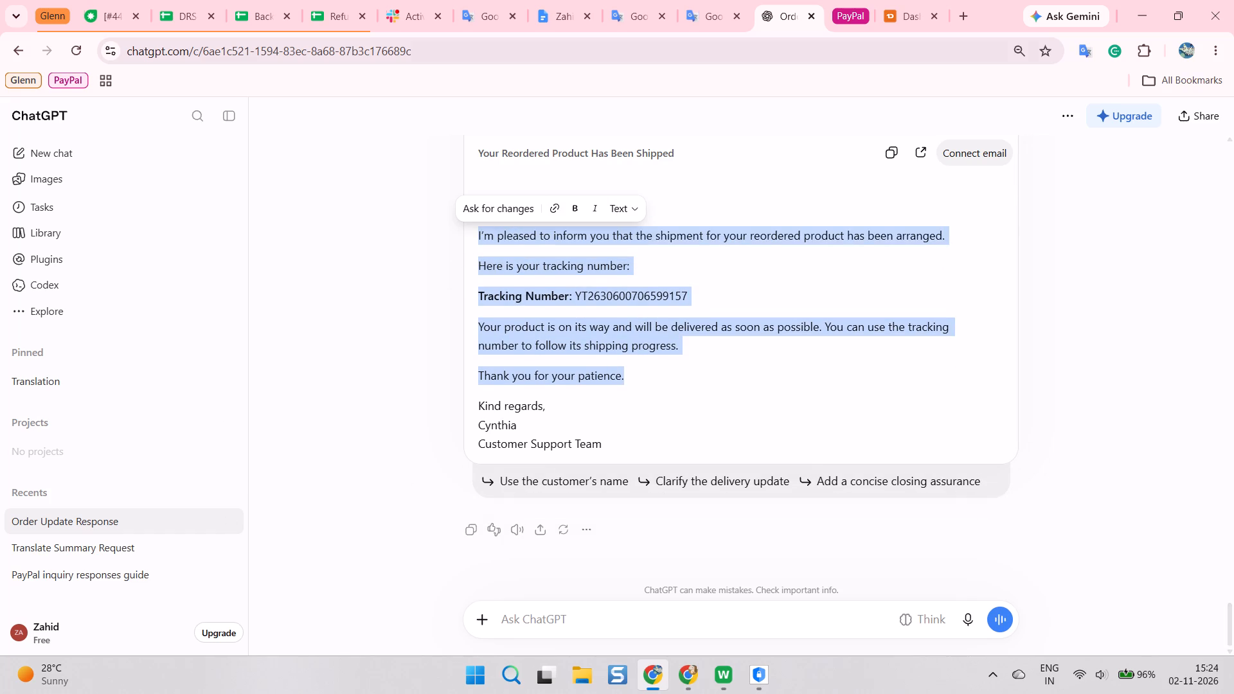
key(ctrl+c)
key(ctrl+c)
Switch to Freshdesk ticket #442371 and translate the page to English and back to its detected language to check the latest reply.
click(115, 0)
click(427, 334)
right_drag(469, 287, 470, 307)
scroll(528, 490, down, 3)
click(580, 582)
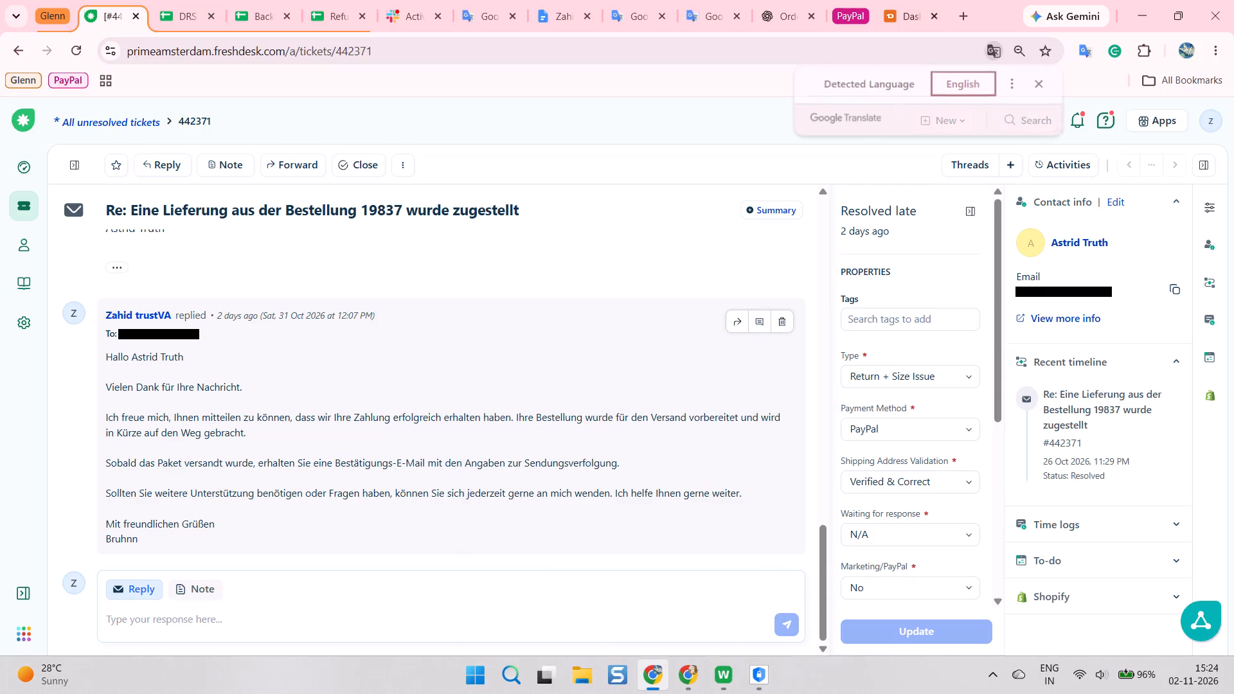
triple_click(862, 72)
click(472, 307)
Switch to Google Translate and replace the source text with the copied shipment reply for translation into German.
click(635, 0)
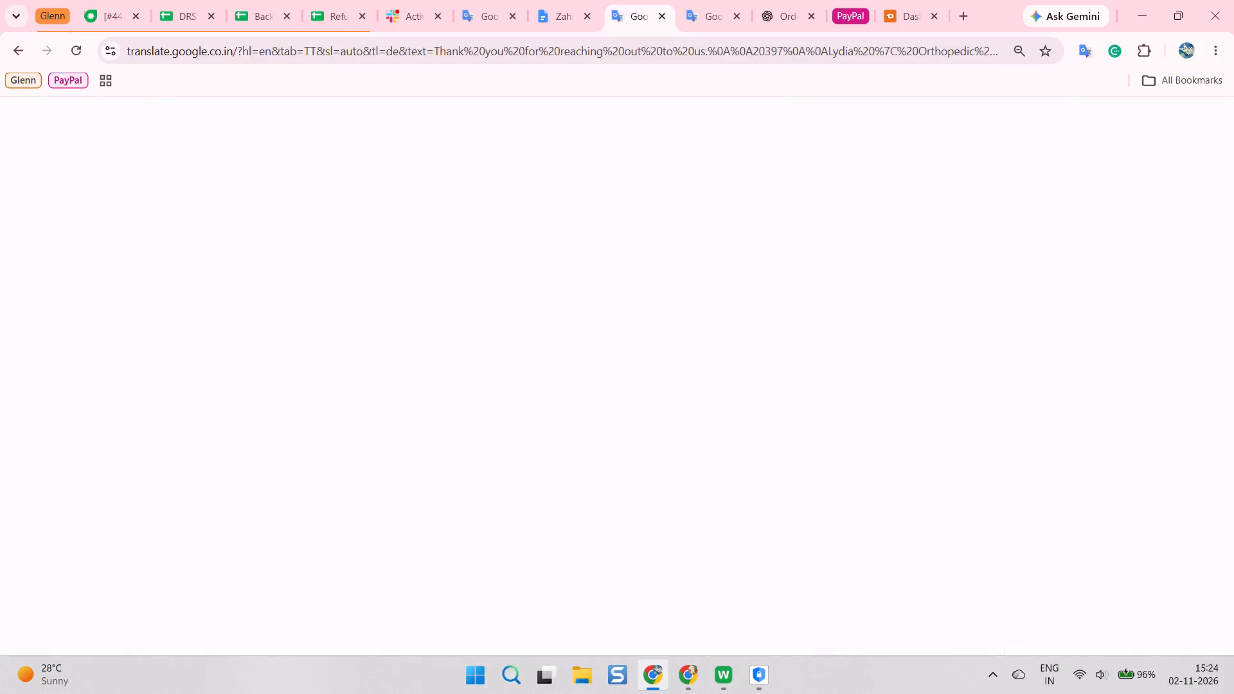
click(685, 0)
scroll(534, 232, up, 7)
click(591, 255)
key(ctrl+v)
scroll(604, 253, down, 7)
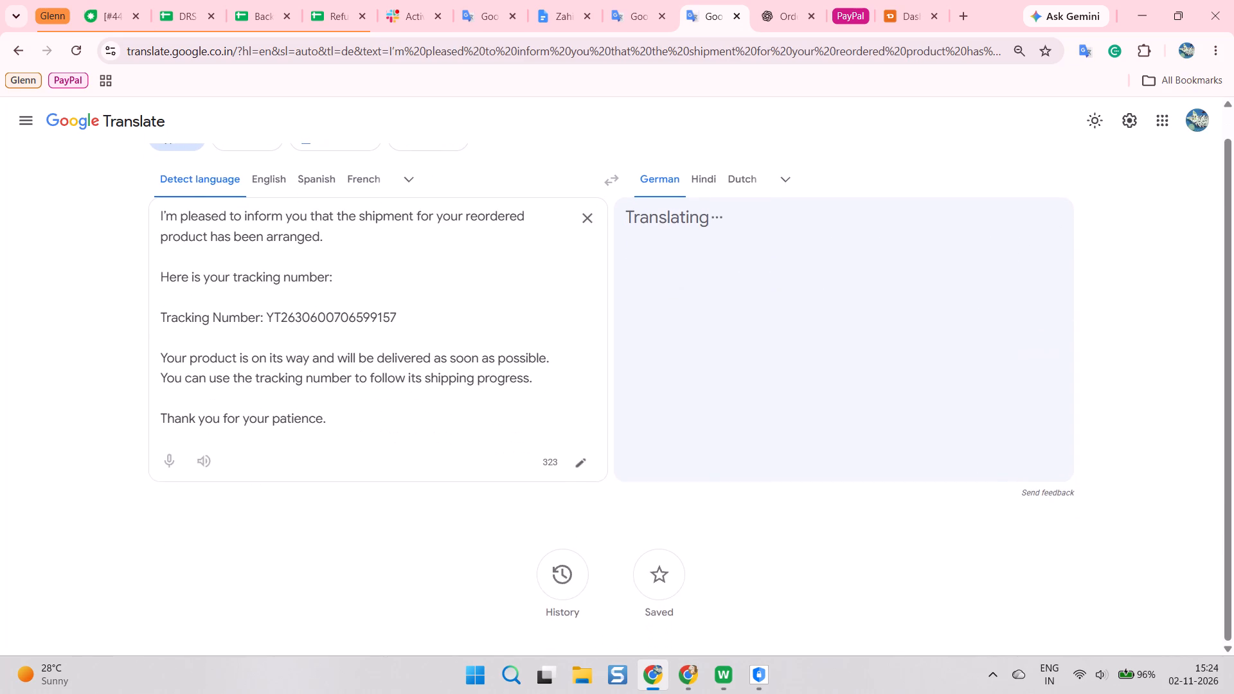
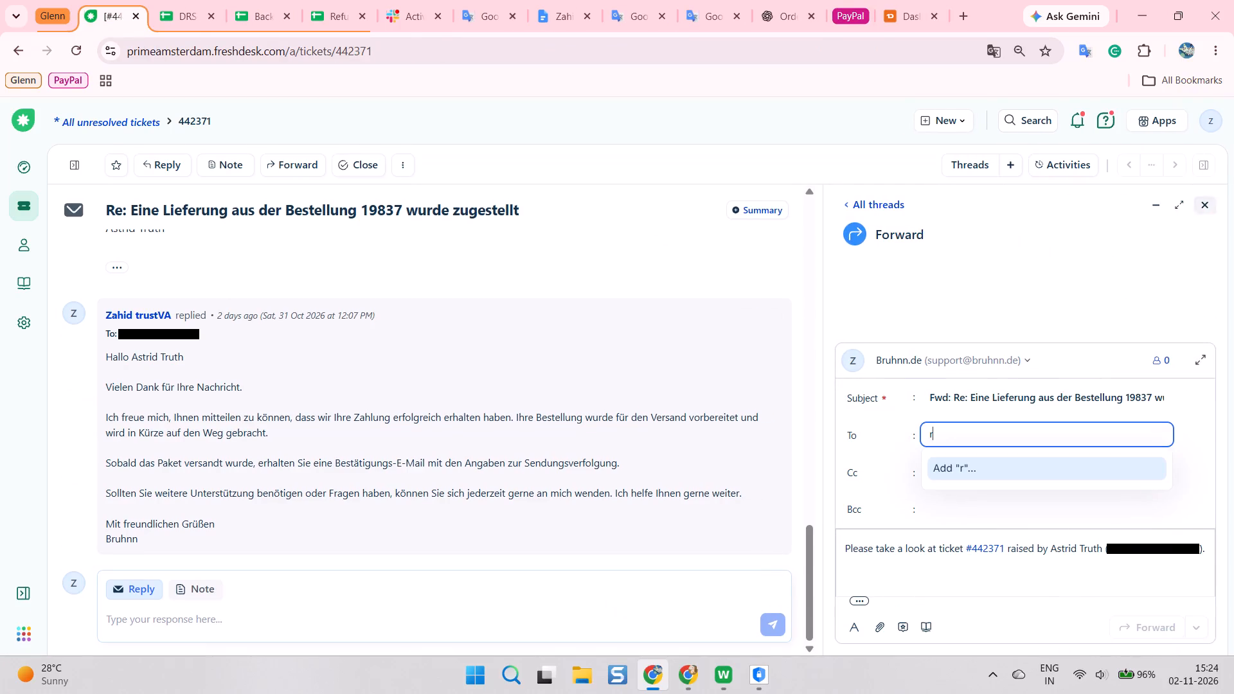
Start a reply on the ticket and replace its default greeting with the canned response found by searching "asn".
click(465, 365)
key(r)
scroll(262, 350, down, 8)
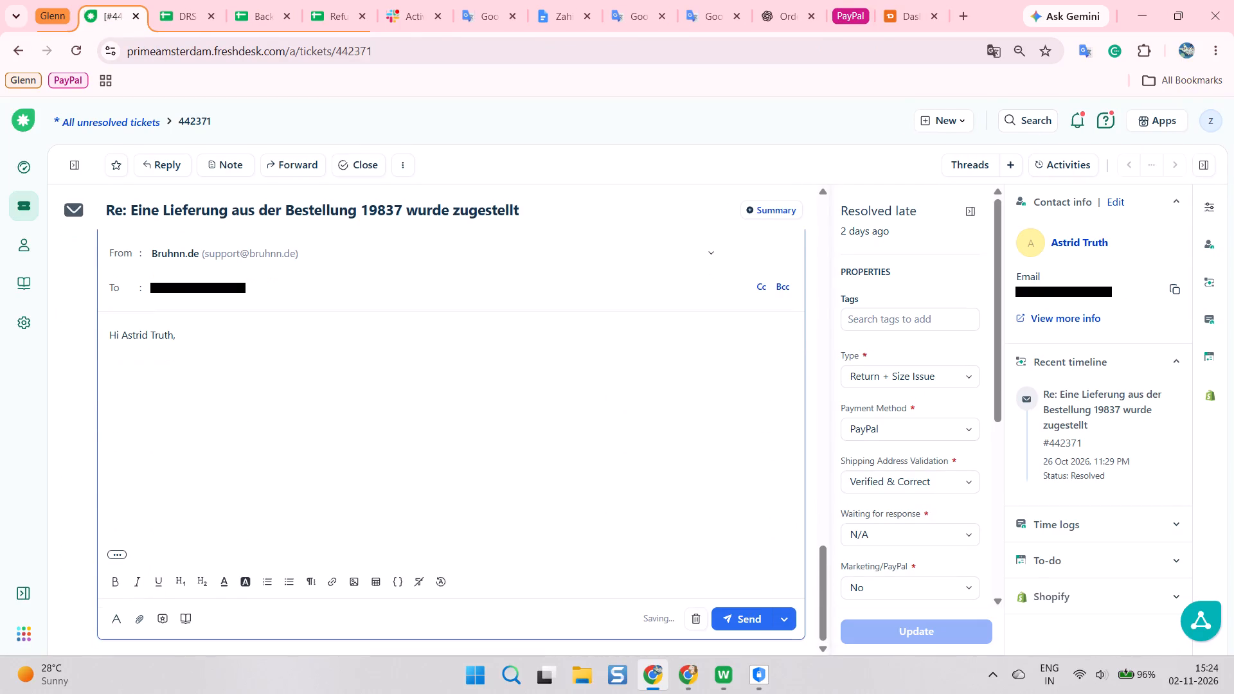
click(137, 552)
ctrl+click(141, 544)
key(ctrl+a)
key(BackSpace)
key(BackSpace)
key(BackSpace)
key(BackSpace)
text(/c)
key(Return)
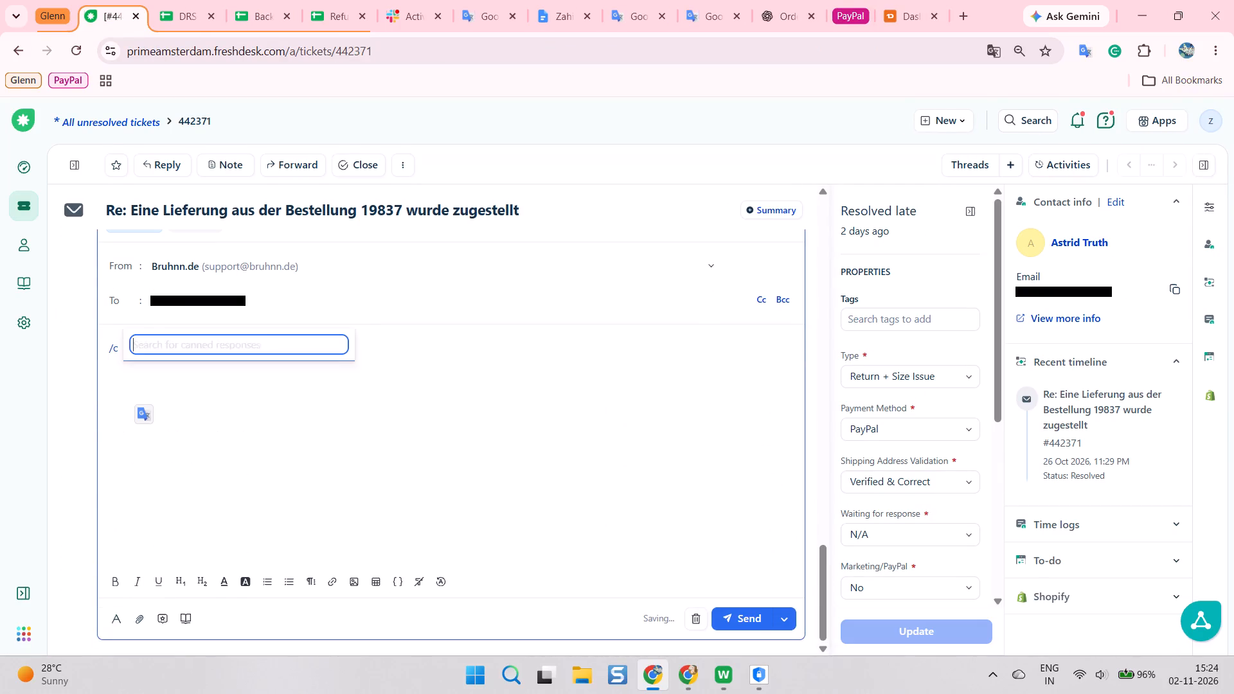
text(asn)
click(196, 392)
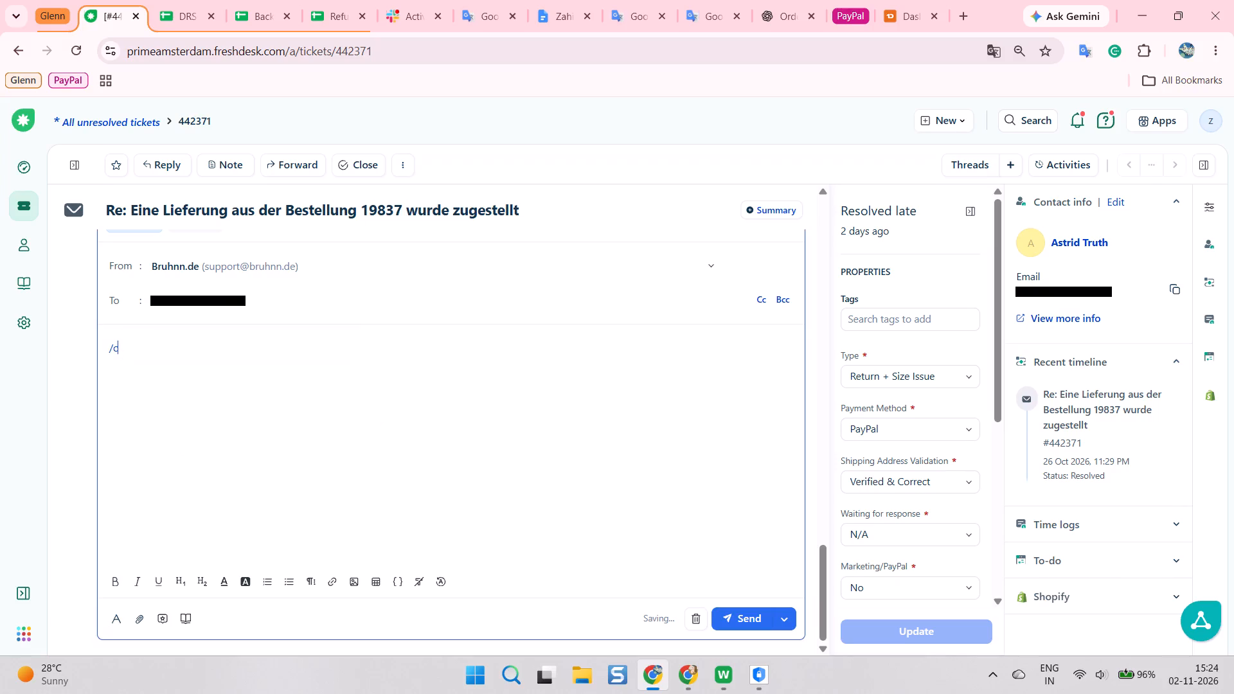
Paste the German shipment and tracking text between the greeting and sign-off, without the surplus blank line, and send the reply.
click(153, 371)
key(ctrl+v)
scroll(194, 390, down, 6)
click(190, 493)
key(BackSpace)
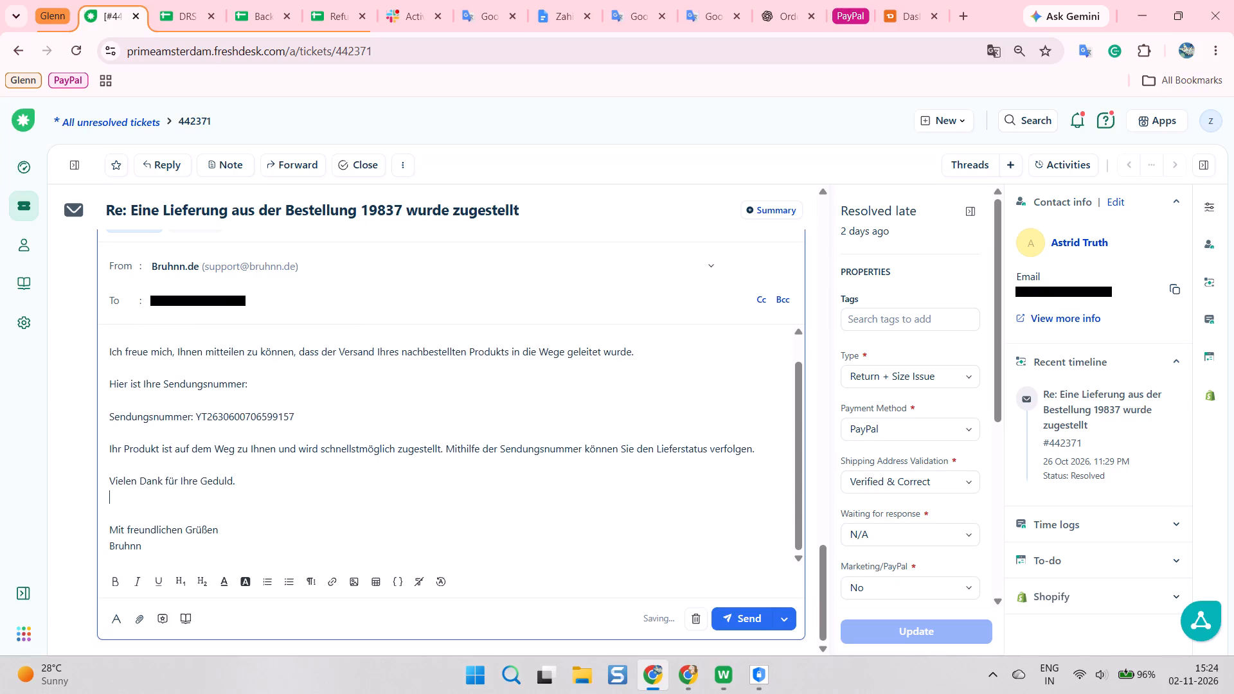
scroll(556, 568, down, 6)
click(737, 614)
scroll(895, 388, down, 11)
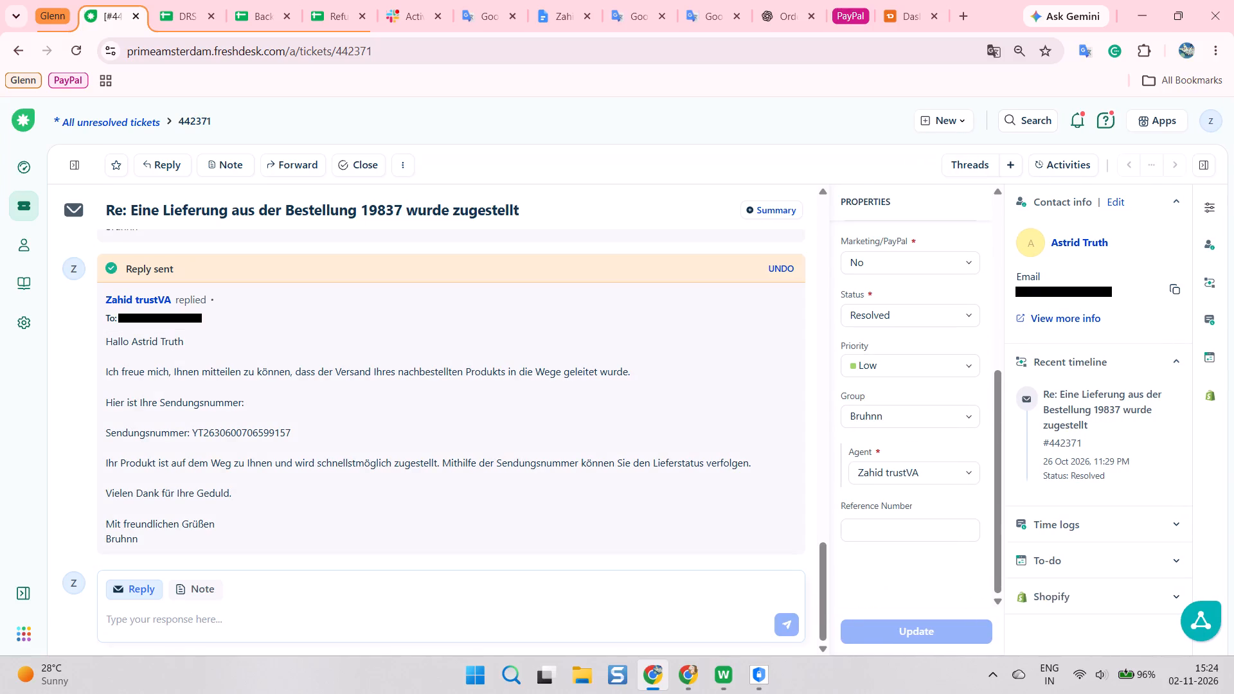
scroll(902, 512, down, 6)
double_click(191, 121)
key(ctrl+c)
key(ctrl+c)
click(184, 0)
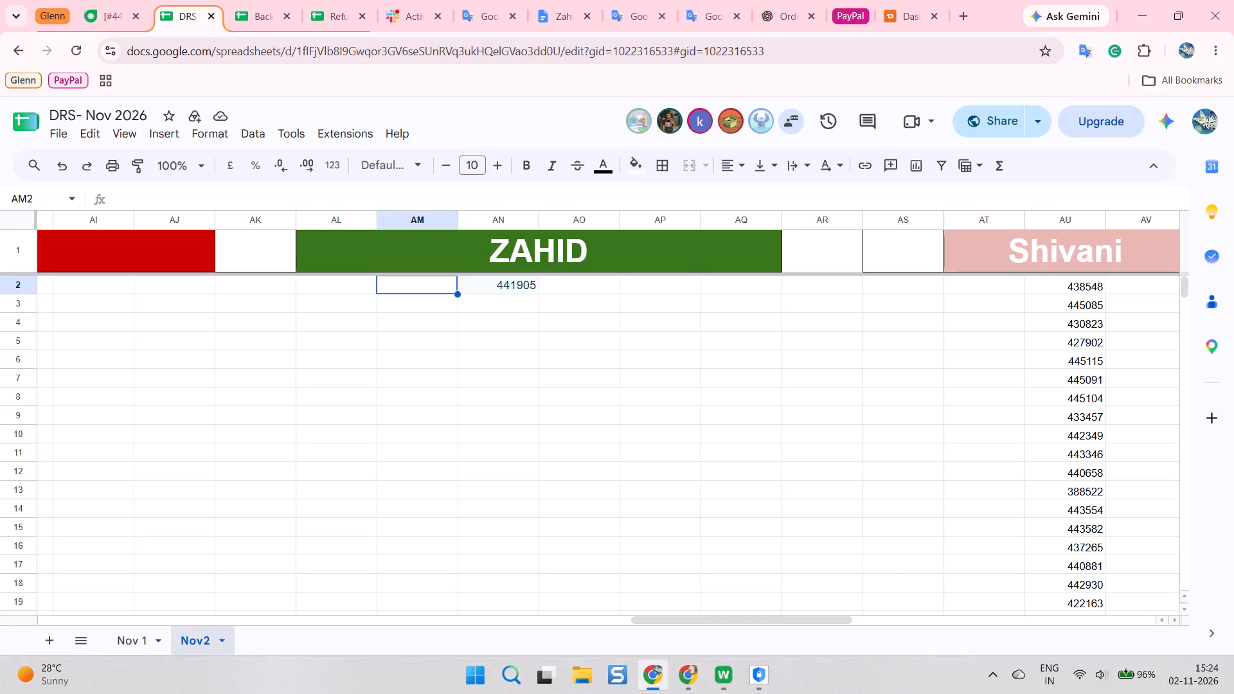
key(ctrl+v)
click(501, 302)
click(532, 303)
scroll(524, 301, down, 1)
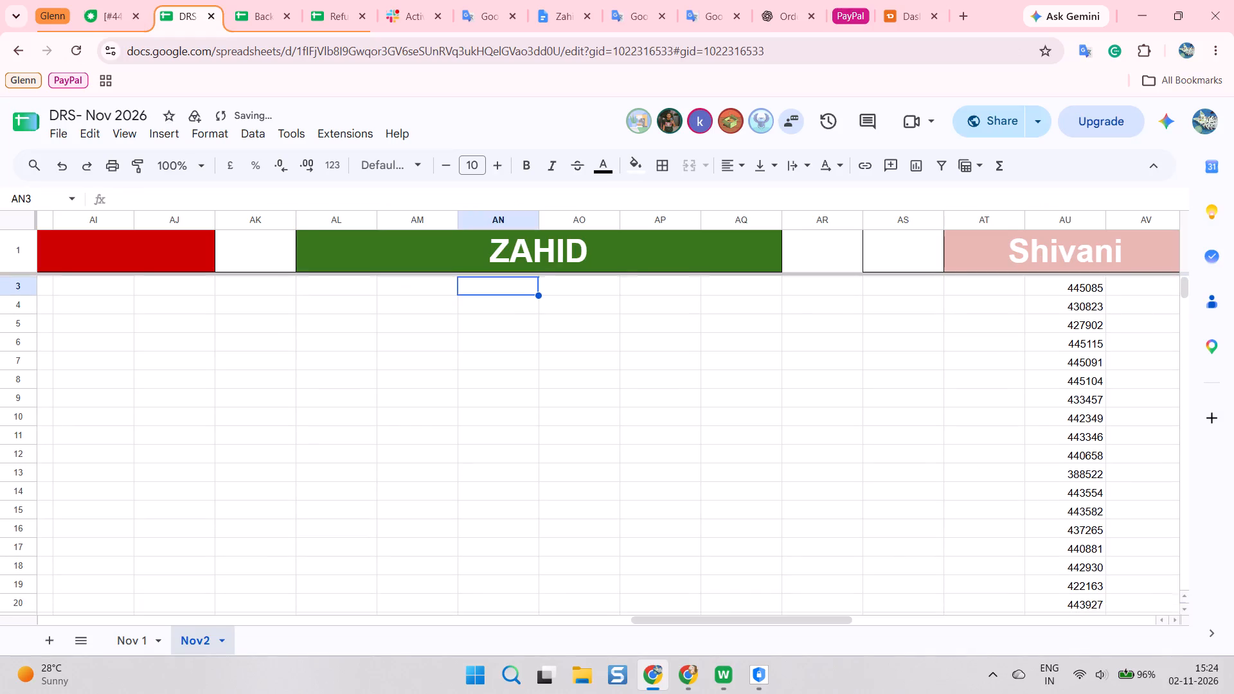
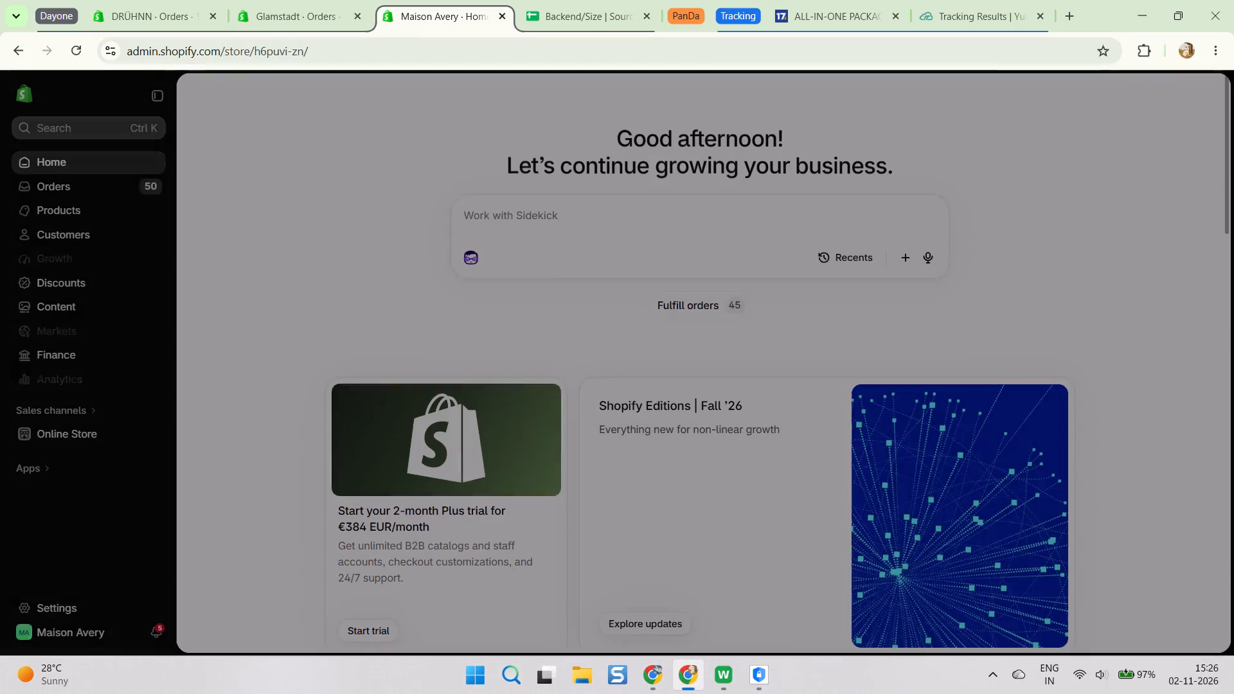
key(ctrl+v)
click(97, 141)
click(99, 129)
key(ctrl+v)
click(109, 134)
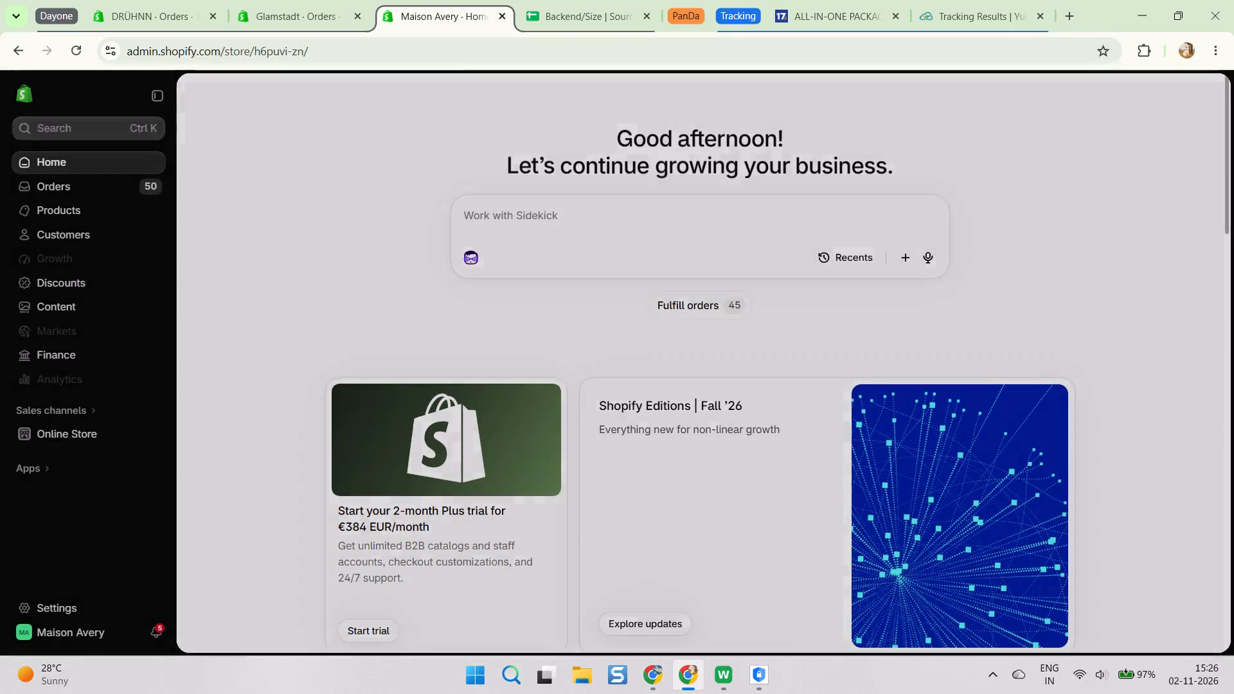
key(ctrl+v)
click(418, 263)
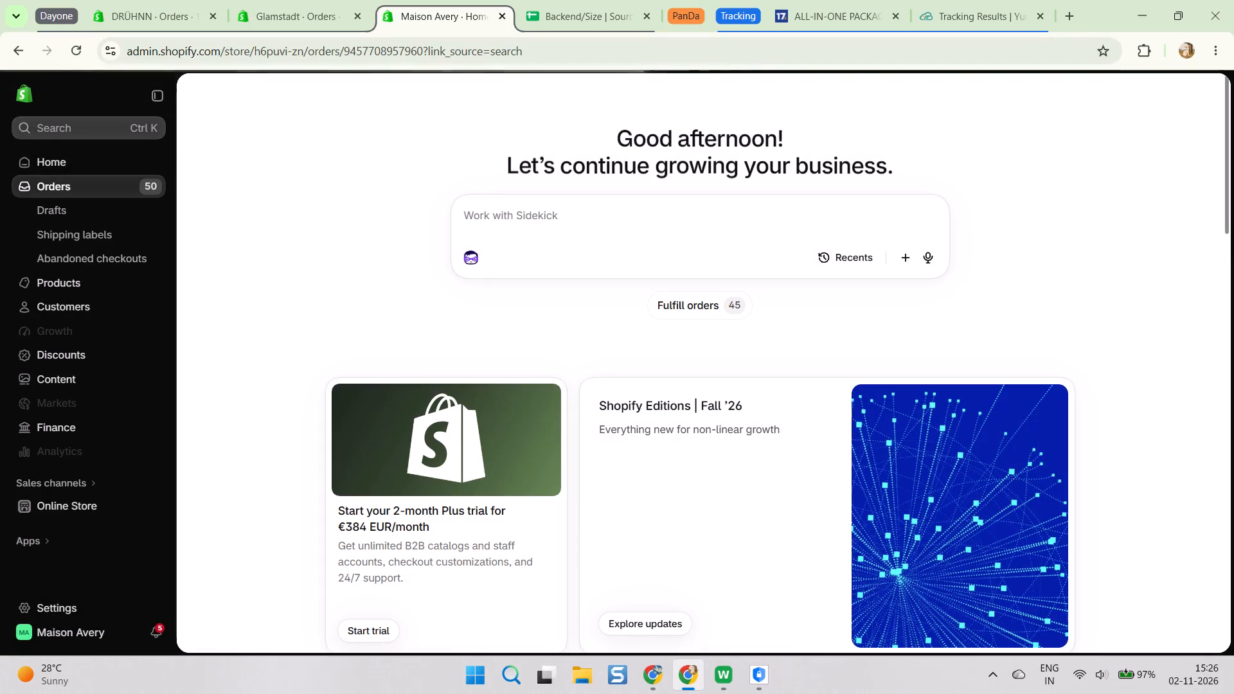
scroll(679, 280, down, 4)
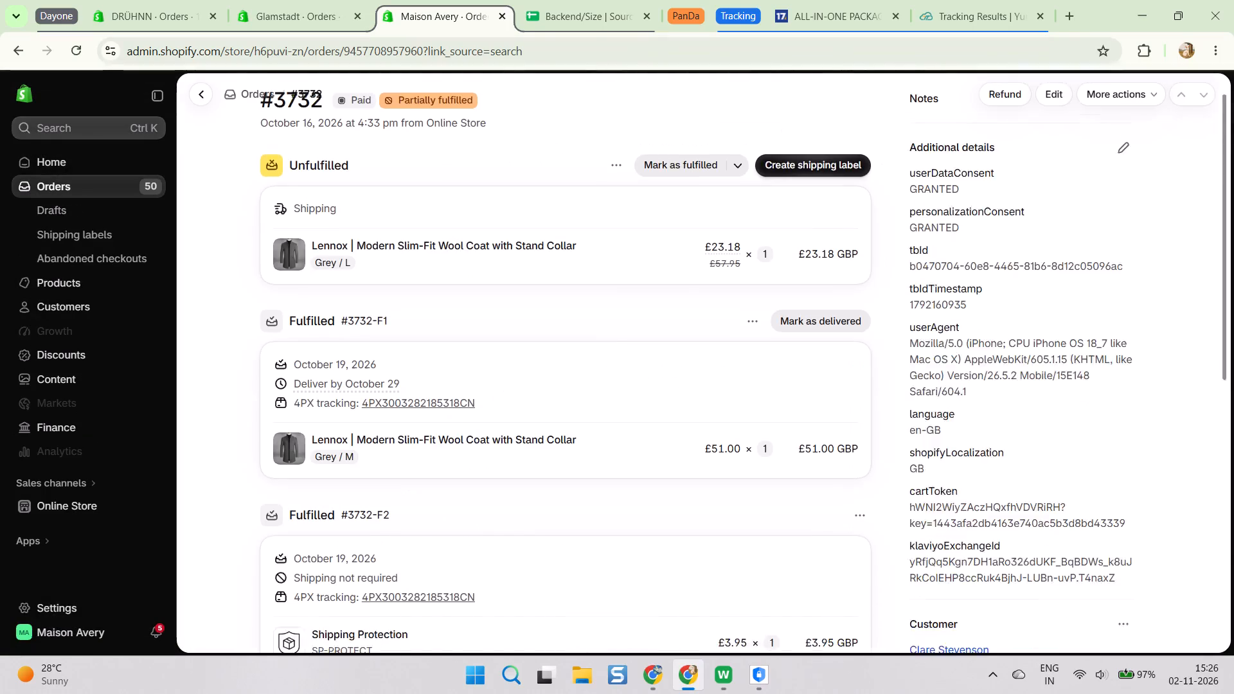
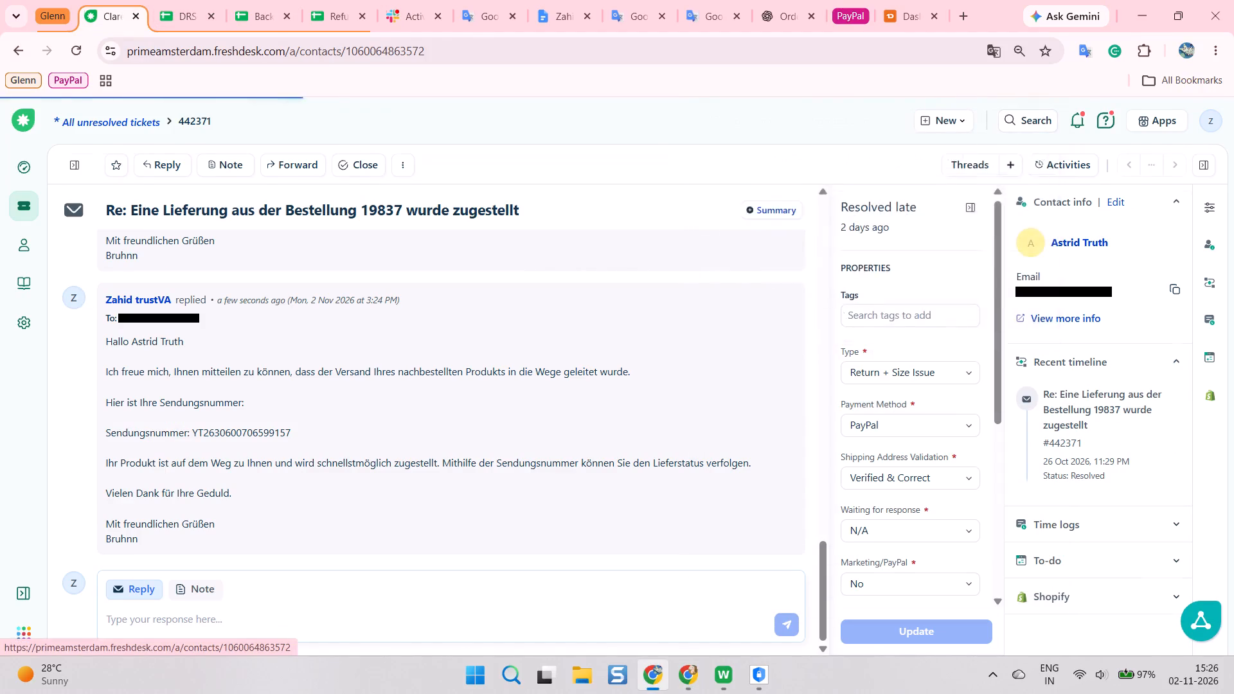
click(140, 403)
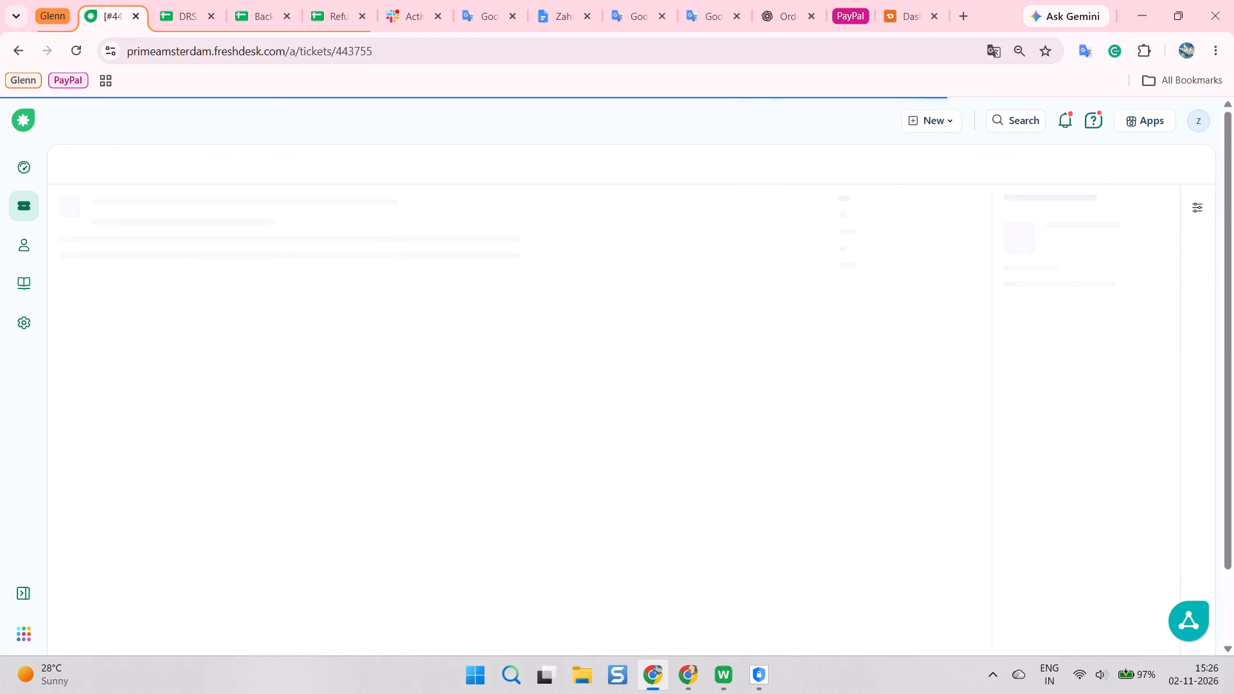
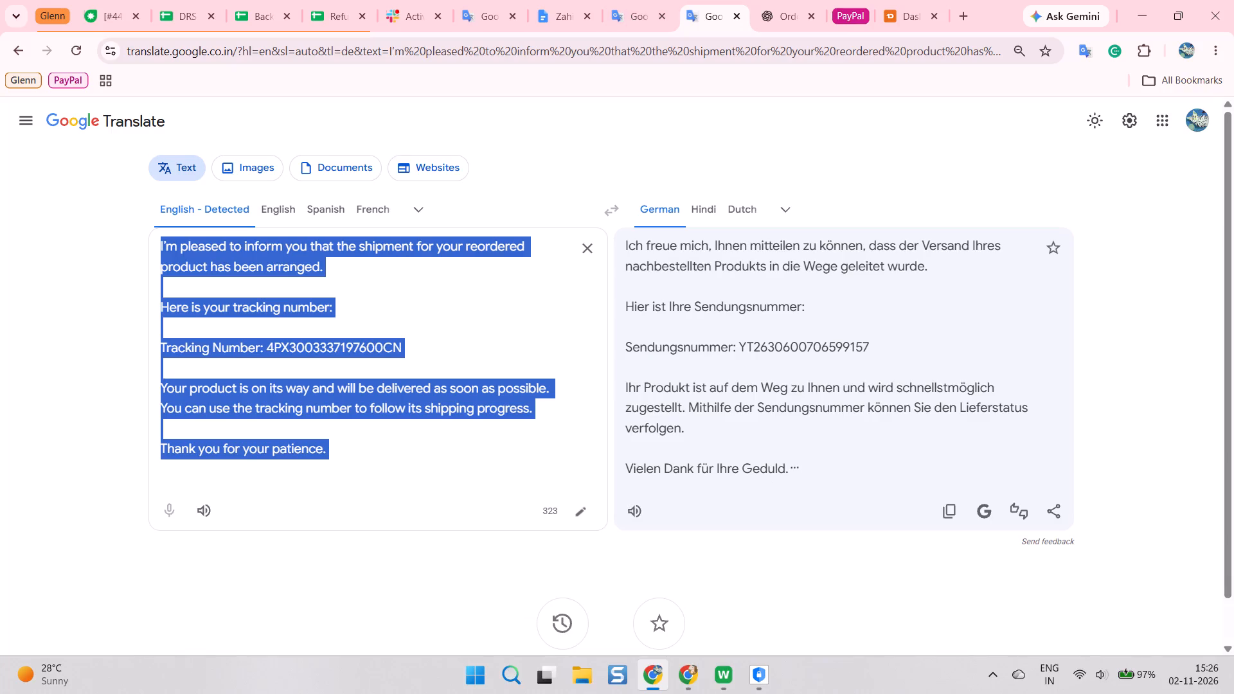
key(ctrl+c)
key(ctrl+c)
key(ctrl+c)
click(112, 12)
key(r)
scroll(150, 393, down, 9)
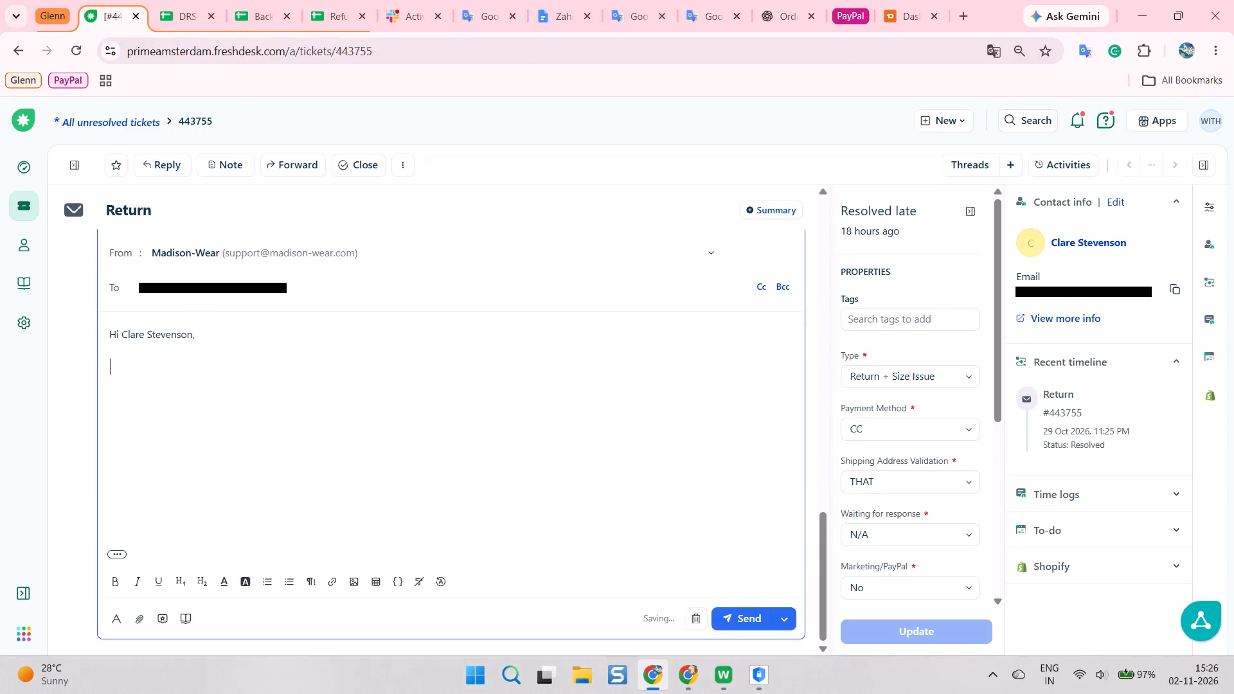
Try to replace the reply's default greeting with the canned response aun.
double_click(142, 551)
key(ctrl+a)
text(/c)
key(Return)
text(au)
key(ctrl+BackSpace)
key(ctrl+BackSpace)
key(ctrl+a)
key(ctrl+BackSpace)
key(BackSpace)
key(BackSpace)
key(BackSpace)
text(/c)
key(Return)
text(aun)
Switch the ticket page's translation back to the detected language.
right_click(697, 161)
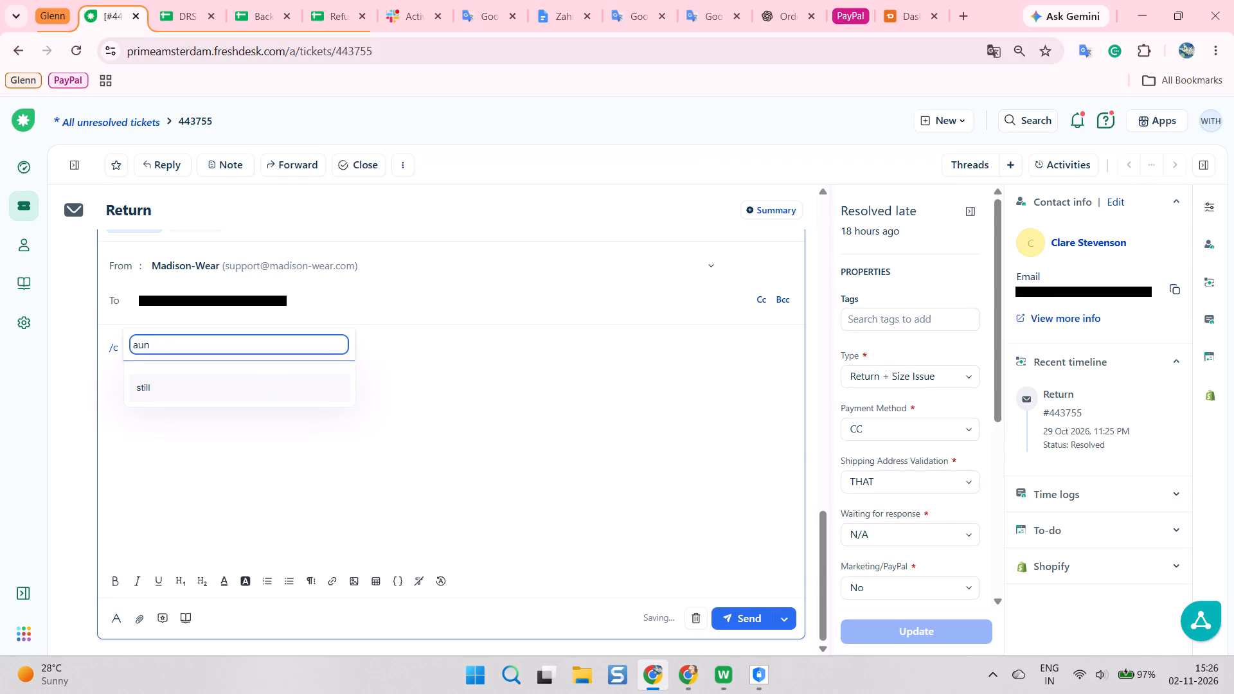
scroll(759, 404, down, 3)
click(806, 494)
triple_click(868, 82)
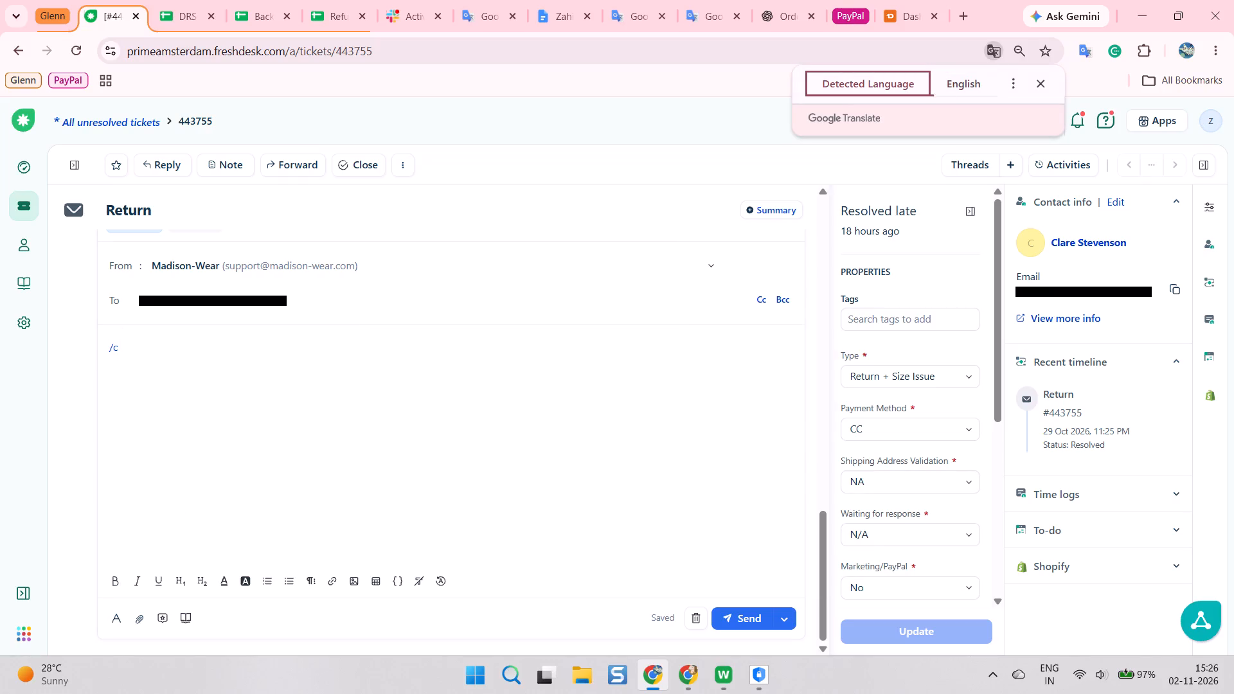
Clear the leftover text from the reply and insert the canned response aun.
click(204, 373)
key(BackSpace)
key(BackSpace)
key(BackSpace)
key(BackSpace)
key(BackSpace)
key(BackSpace)
key(BackSpace)
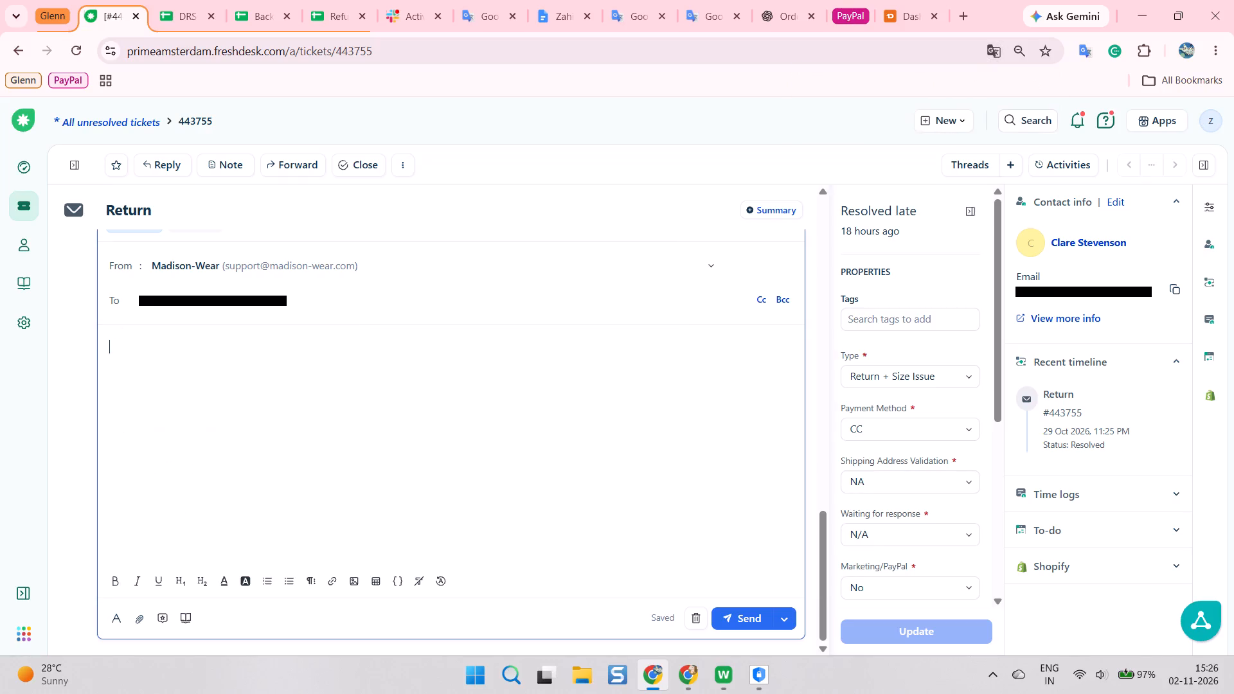
key(BackSpace)
key(BackSpace)
text(/c)
key(Return)
text(aun)
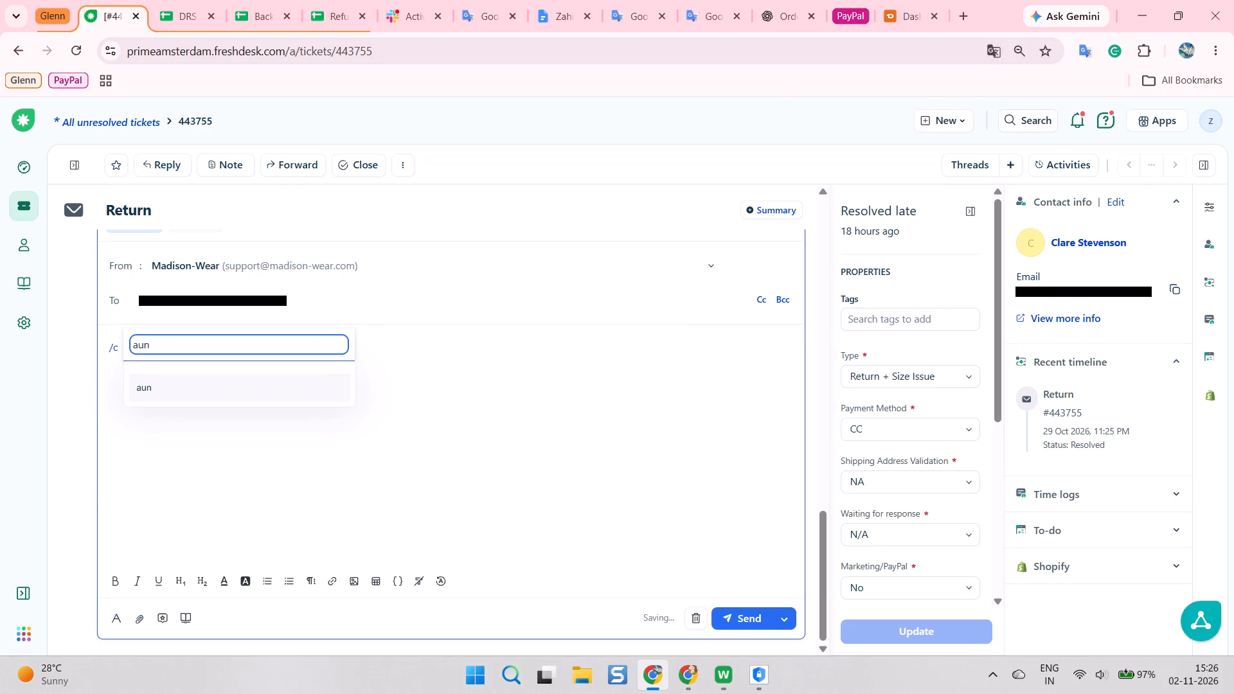
click(152, 396)
click(151, 378)
Paste the copied shipment message between the greeting and the sign-off and remove the extra blank line above Best regards.
key(ctrl+v)
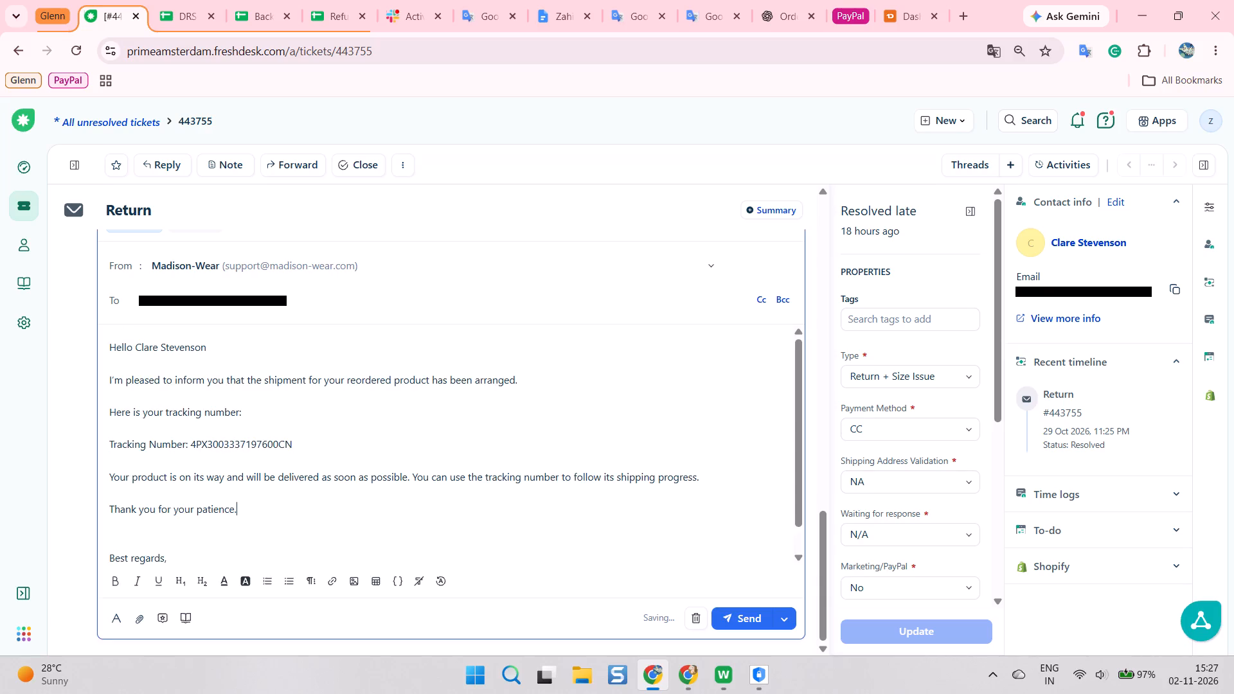
scroll(161, 407, down, 4)
click(146, 510)
key(BackSpace)
scroll(399, 452, down, 8)
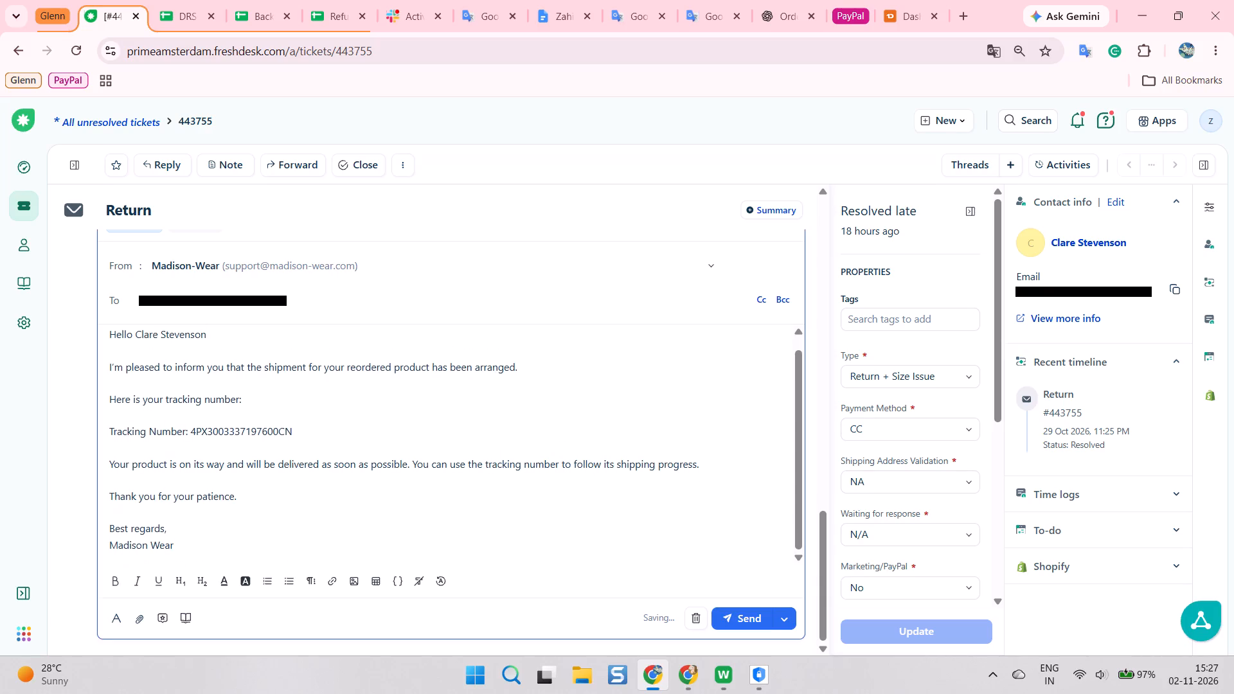
Send the reply to the customer and look through the ticket's remaining properties.
scroll(597, 536, down, 3)
click(731, 618)
scroll(1019, 331, down, 1)
scroll(914, 324, down, 3)
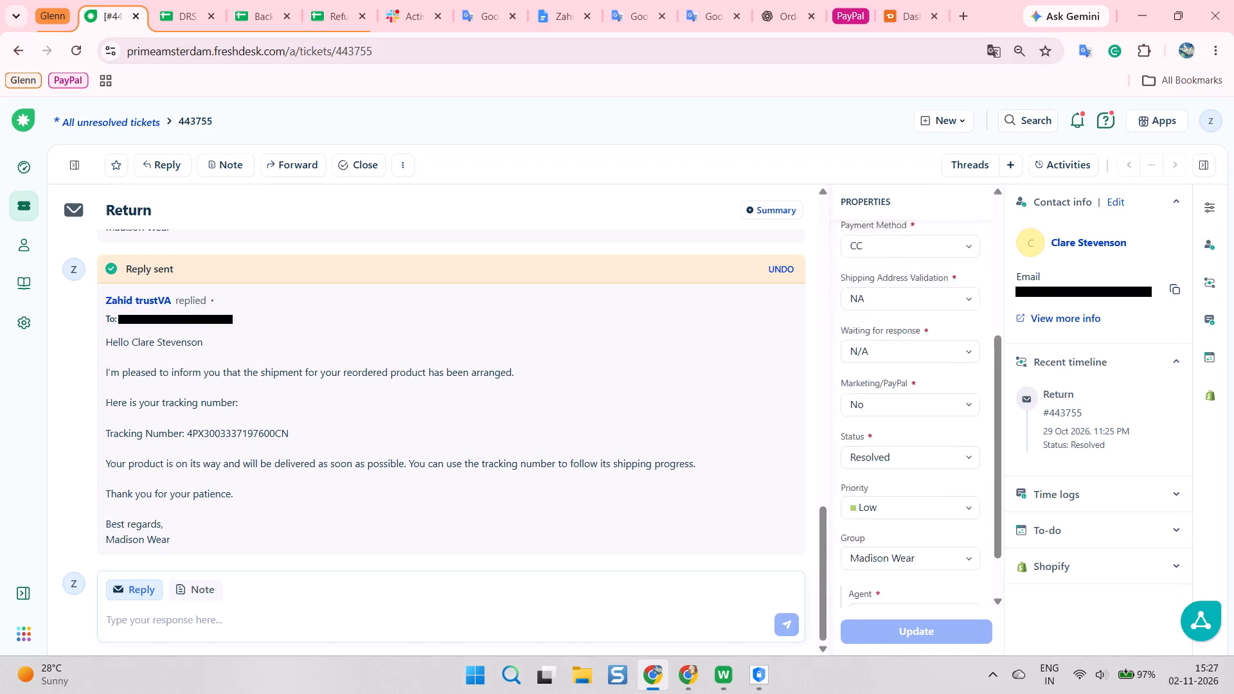
click(890, 321)
click(725, 381)
scroll(598, 337, down, 3)
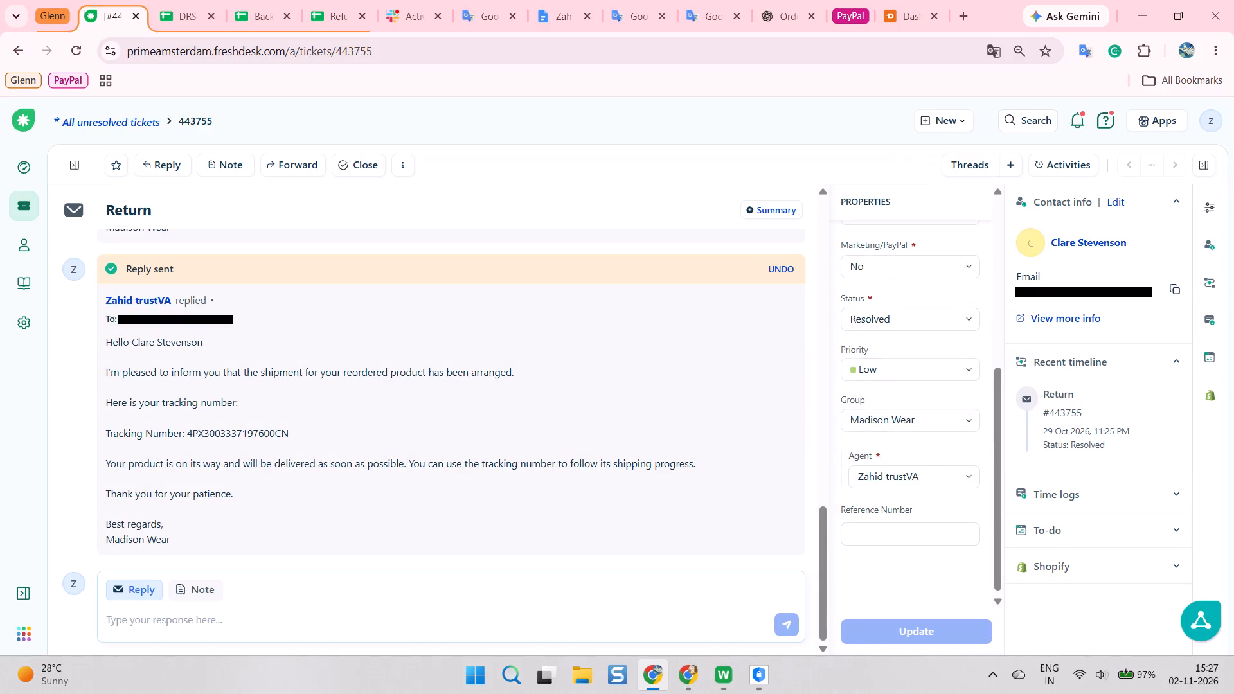
ctrl+double_click(199, 115)
key(ctrl+c)
key(ctrl+c)
key(ctrl+c)
click(176, 3)
key(ctrl+v)
click(534, 321)
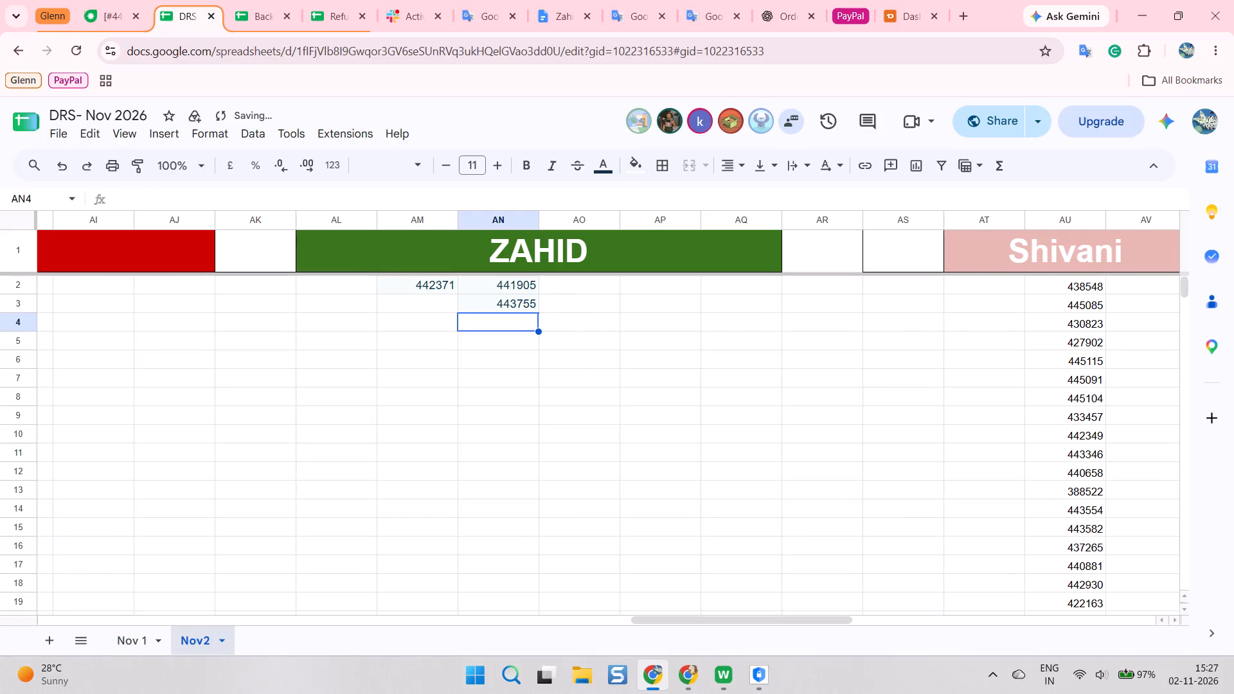